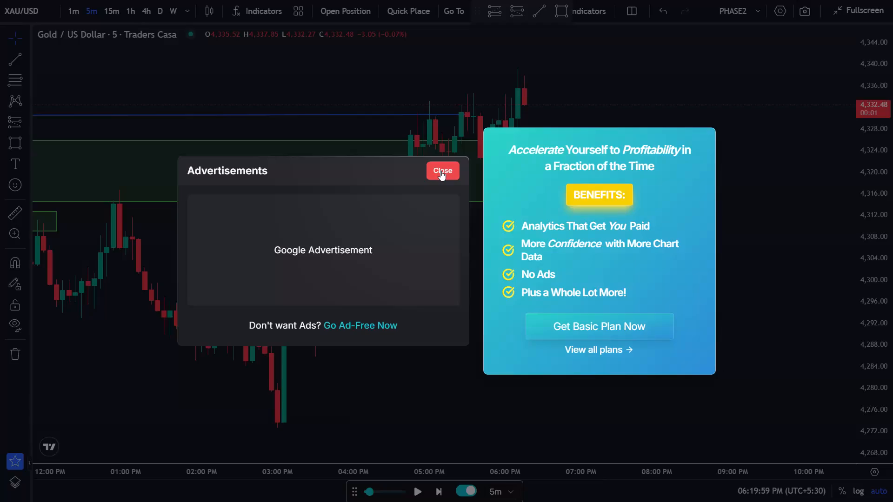
Close the advertisement pop-up covering the XAU/USD 5-minute chart to get back to the price action.
{"action": "left_click", "coordinate": [441, 171]}
{"action": "scroll", "coordinate": [534, 253], "scroll_direction": "down", "scroll_amount": 1}
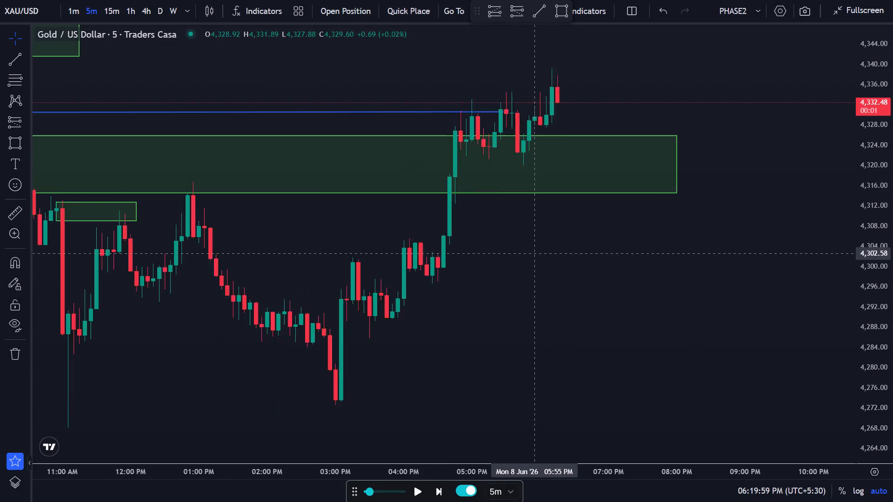
{"action": "scroll", "coordinate": [534, 253], "scroll_direction": "down", "scroll_amount": 2}
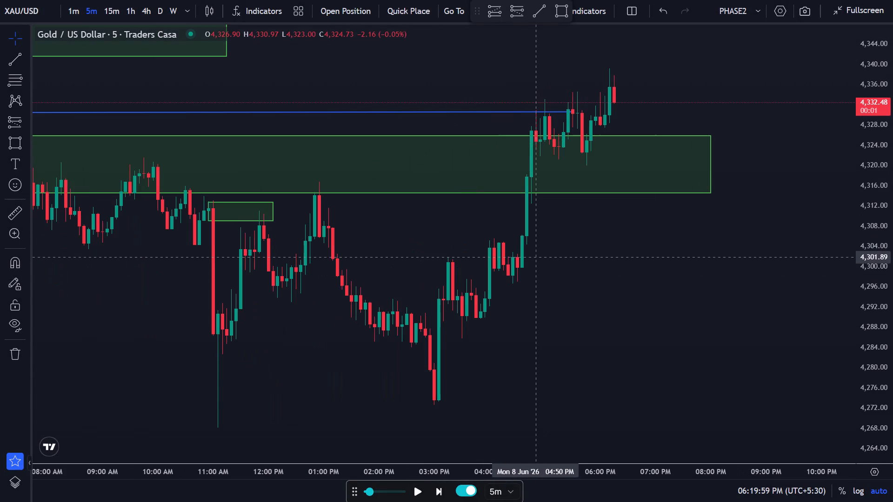
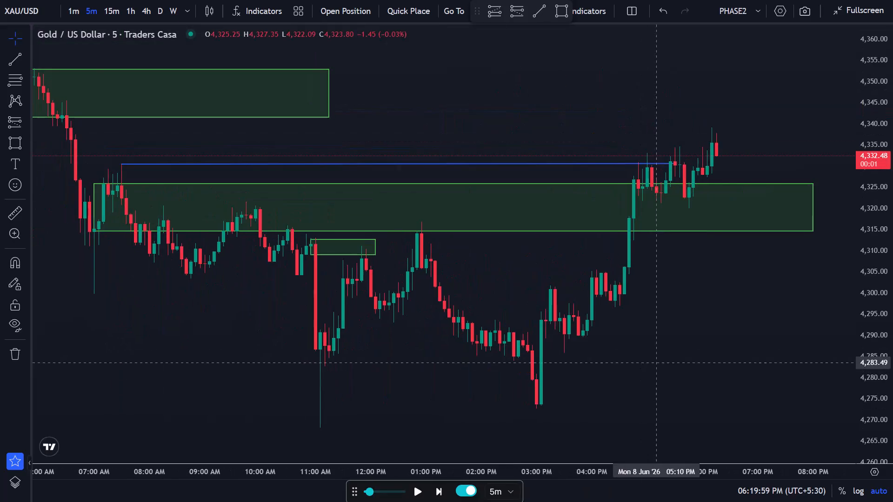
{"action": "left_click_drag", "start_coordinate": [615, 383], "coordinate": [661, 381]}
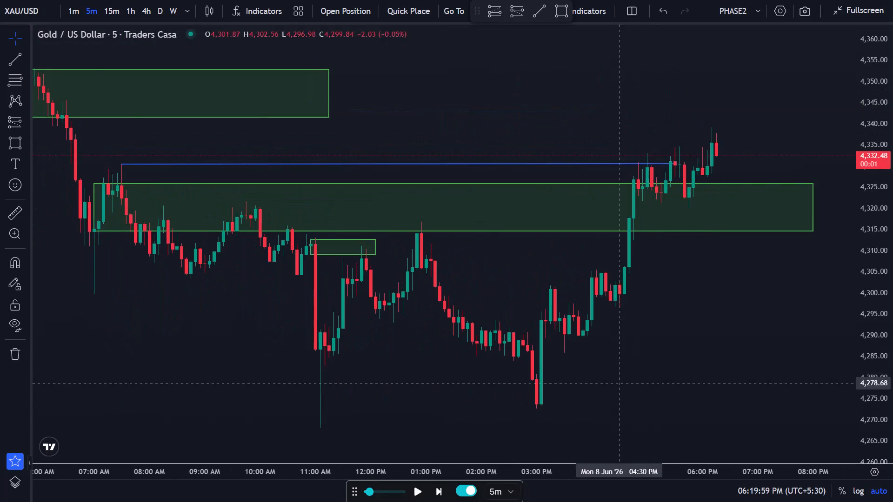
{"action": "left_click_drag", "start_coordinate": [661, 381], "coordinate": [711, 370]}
Exit the browser's full-screen view, minimise the chart window and launch the Kuro application from the desktop.
{"action": "left_click", "coordinate": [450, 44]}
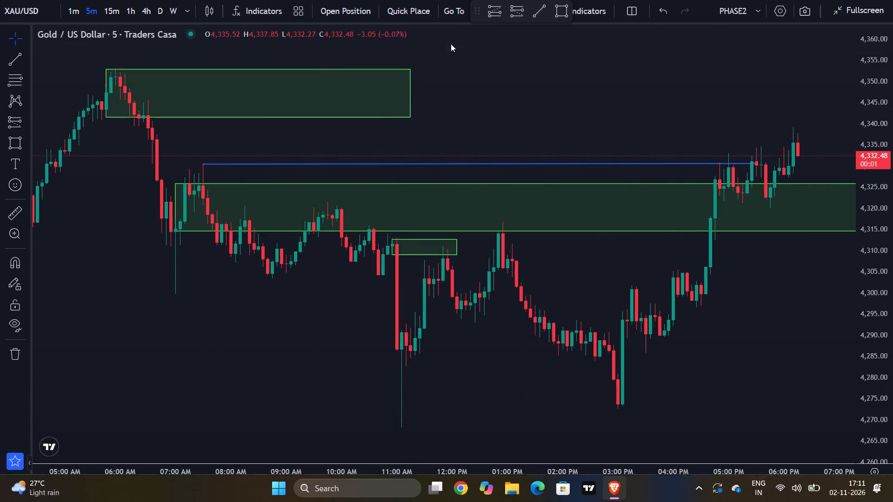
{"action": "left_click", "coordinate": [823, 13]}
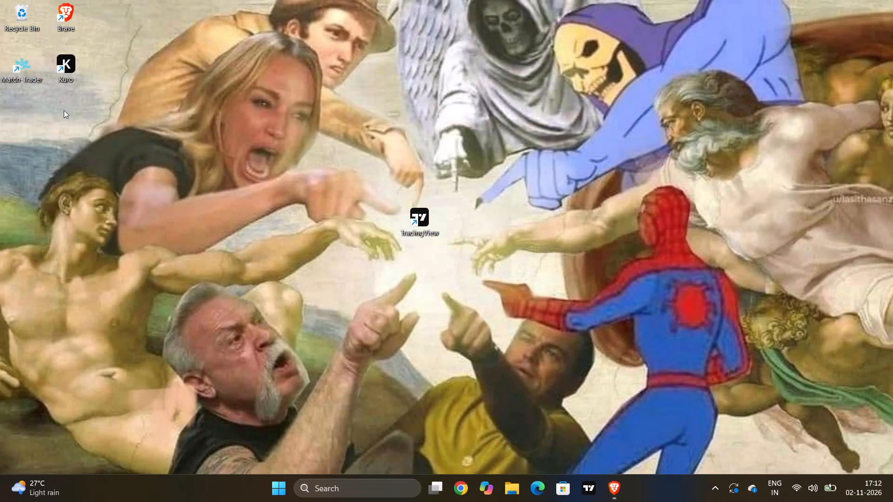
{"action": "double_click", "coordinate": [66, 59]}
{"action": "double_click", "coordinate": [64, 62]}
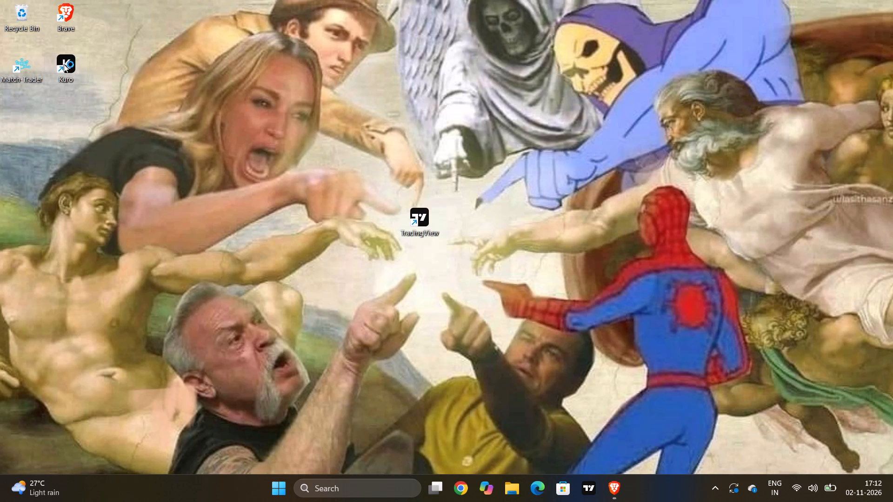
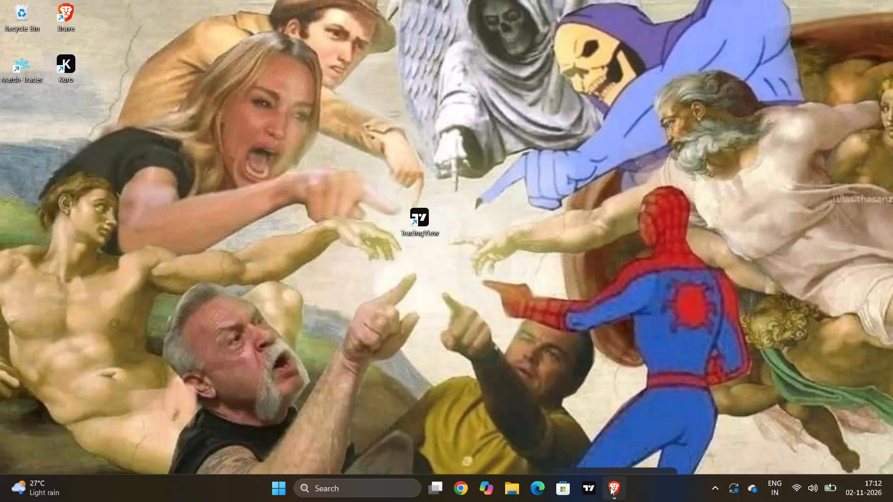
Switch back to the Traders Casa chart window in Brave and show the chart in full screen.
{"action": "left_click", "coordinate": [604, 427]}
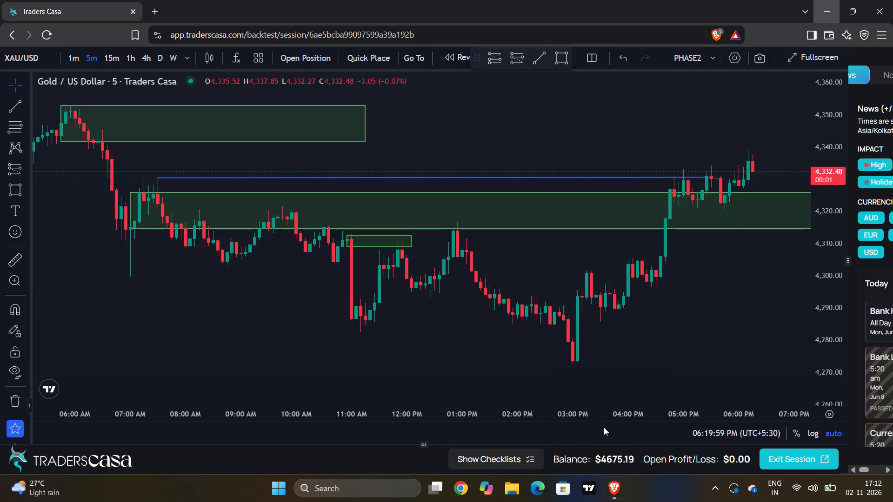
{"action": "left_click", "coordinate": [810, 53]}
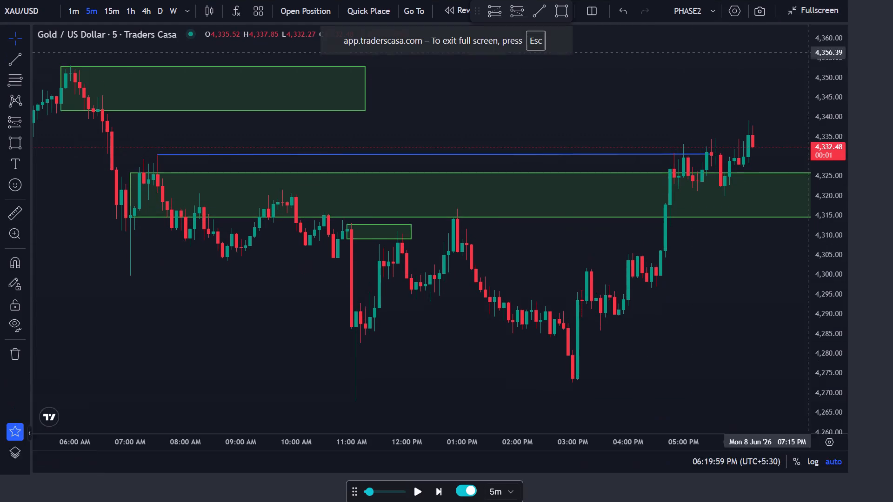
Extend the upper green price zone (4,341.62–4,352.91) forward in time to about 08:15 PM on 8 June.
{"action": "left_click_drag", "start_coordinate": [713, 341], "coordinate": [582, 347]}
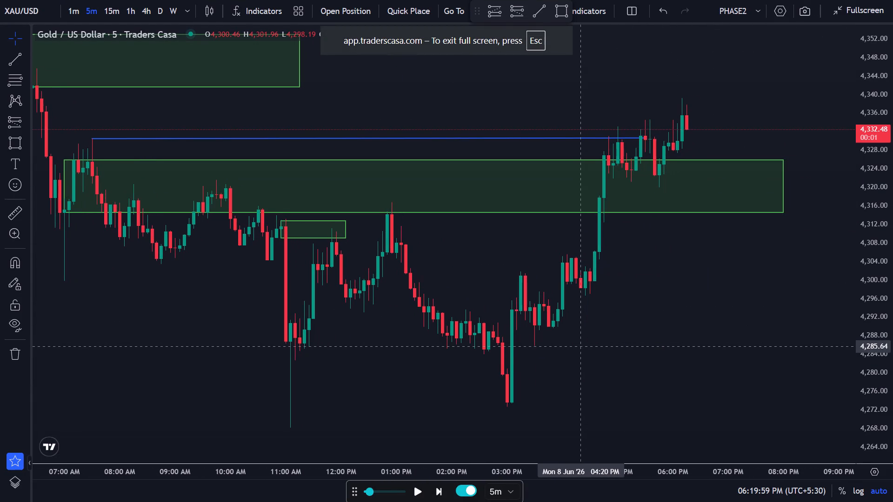
{"action": "left_click_drag", "start_coordinate": [582, 347], "coordinate": [580, 347]}
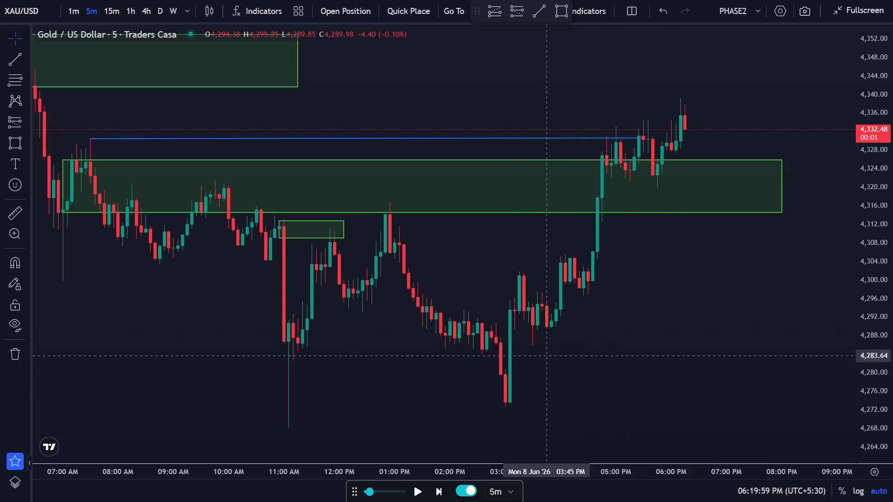
{"action": "left_click_drag", "start_coordinate": [666, 370], "coordinate": [576, 376]}
{"action": "left_click_drag", "start_coordinate": [596, 273], "coordinate": [789, 275]}
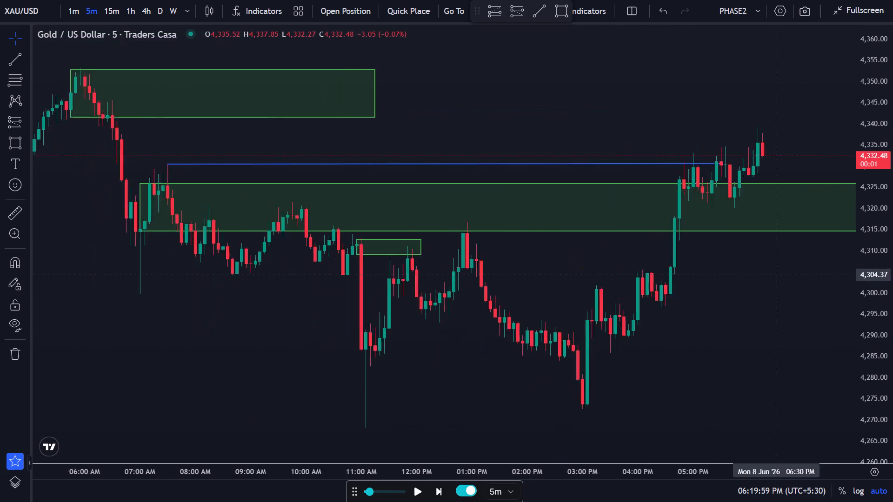
{"action": "left_click_drag", "start_coordinate": [789, 275], "coordinate": [802, 275]}
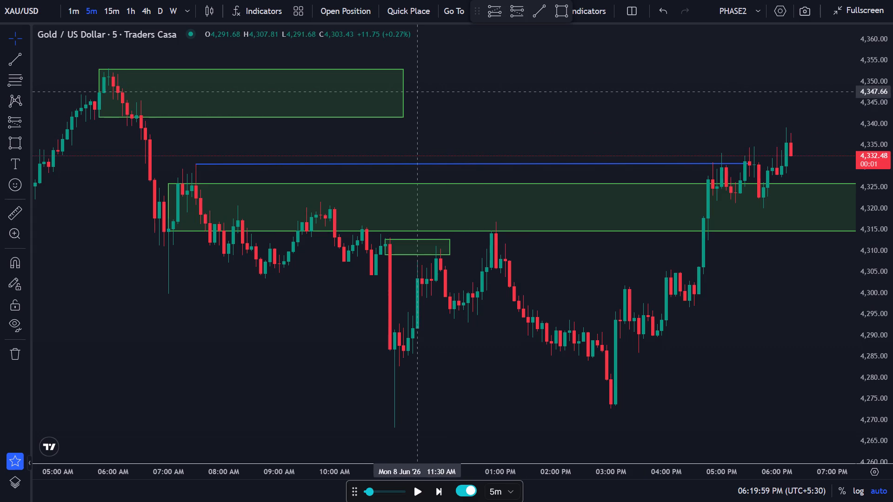
{"action": "left_click_drag", "start_coordinate": [406, 94], "coordinate": [748, 102]}
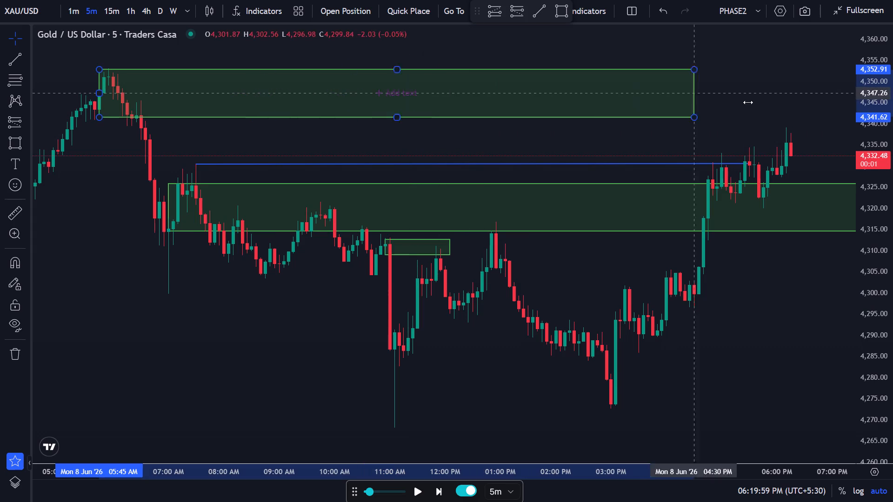
{"action": "left_click_drag", "start_coordinate": [748, 102], "coordinate": [837, 103]}
{"action": "left_click", "coordinate": [686, 140]}
{"action": "left_click_drag", "start_coordinate": [687, 140], "coordinate": [486, 122]}
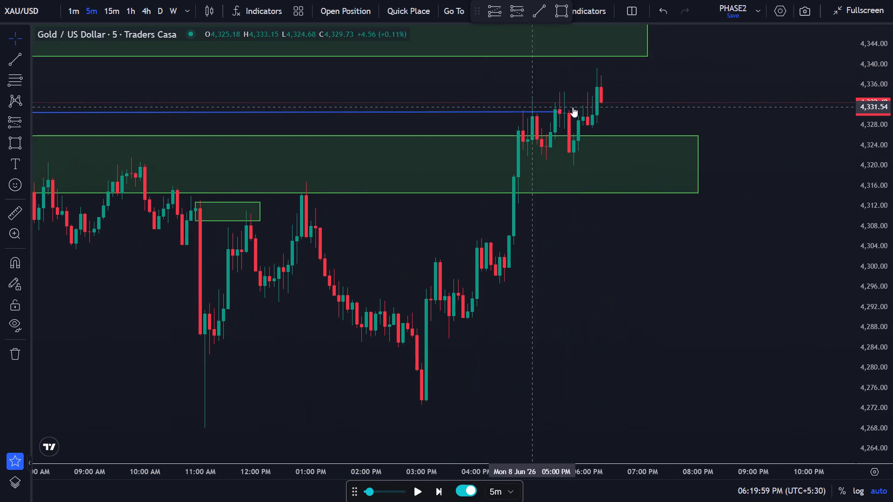
{"action": "left_click_drag", "start_coordinate": [695, 78], "coordinate": [699, 83]}
{"action": "scroll", "coordinate": [699, 82], "scroll_direction": "down", "scroll_amount": 1}
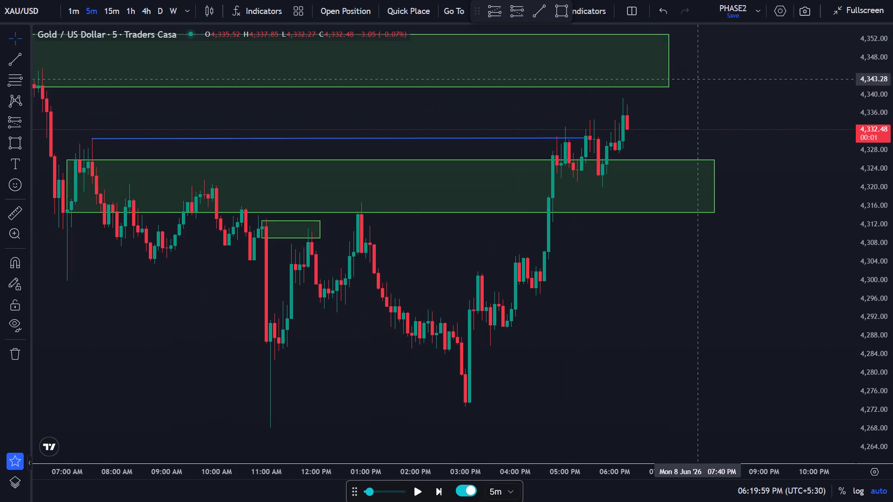
{"action": "left_click_drag", "start_coordinate": [672, 60], "coordinate": [726, 62]}
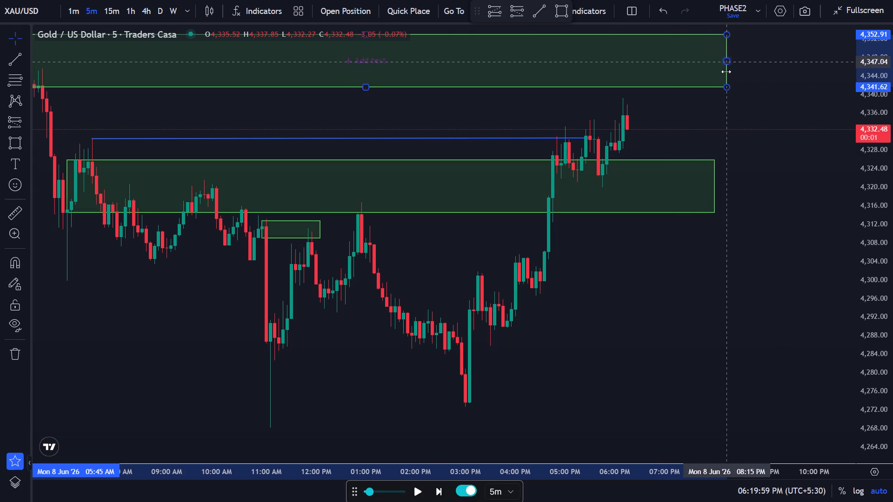
{"action": "left_click", "coordinate": [739, 119]}
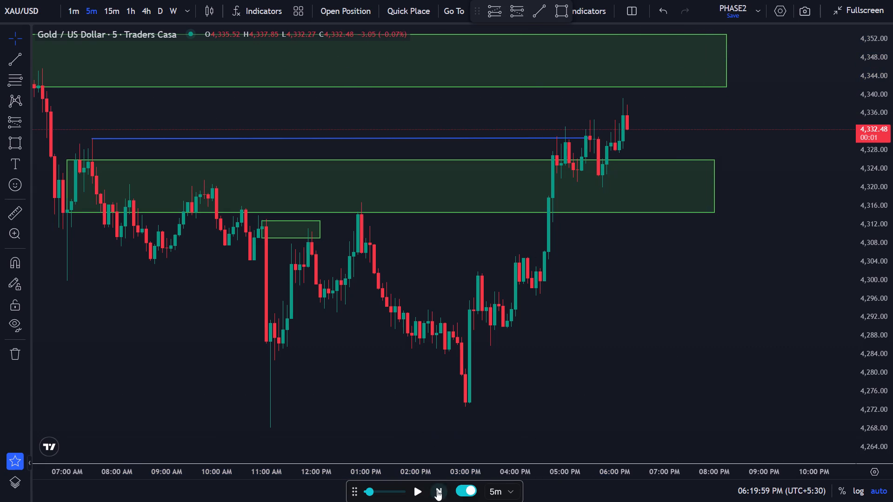
Advance the replay candle by candle on the 5-minute chart to 07:19:59 PM.
{"action": "triple_click", "coordinate": [437, 490]}
{"action": "triple_click", "coordinate": [437, 490]}
{"action": "triple_click", "coordinate": [437, 490]}
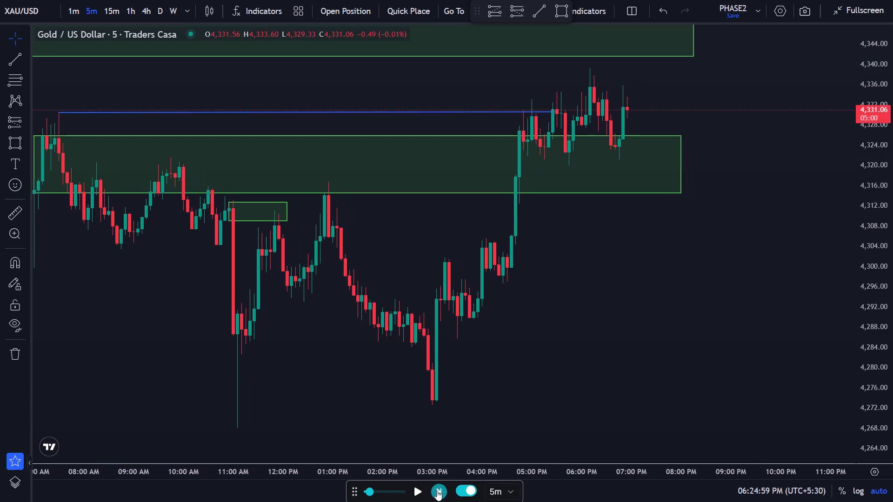
{"action": "triple_click", "coordinate": [437, 490]}
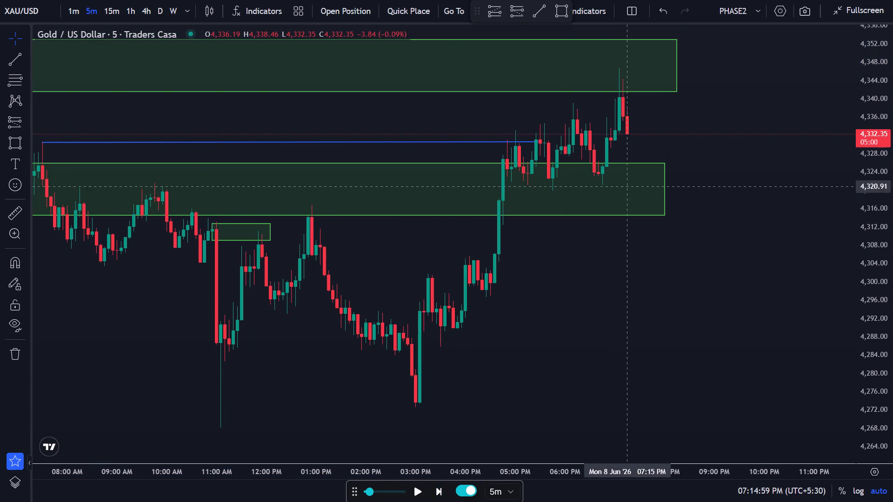
Place a short position drawing at the latest candles below the upper zone, with its entry at about 4,336.15.
{"action": "scroll", "coordinate": [627, 179], "scroll_direction": "up", "scroll_amount": 4}
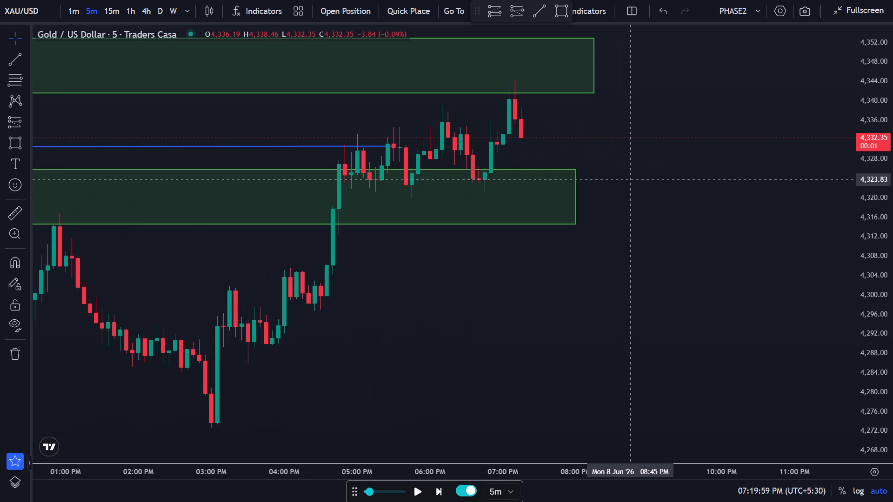
{"action": "left_click_drag", "start_coordinate": [627, 179], "coordinate": [692, 184]}
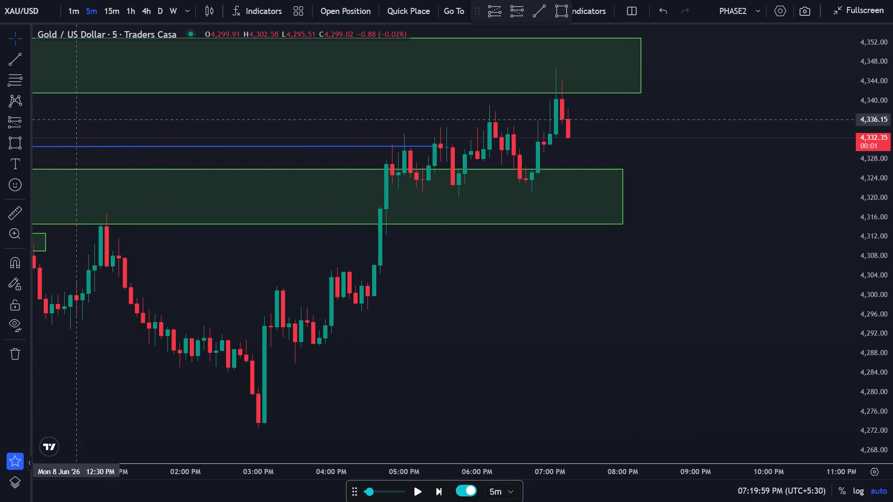
{"action": "left_click", "coordinate": [519, 8]}
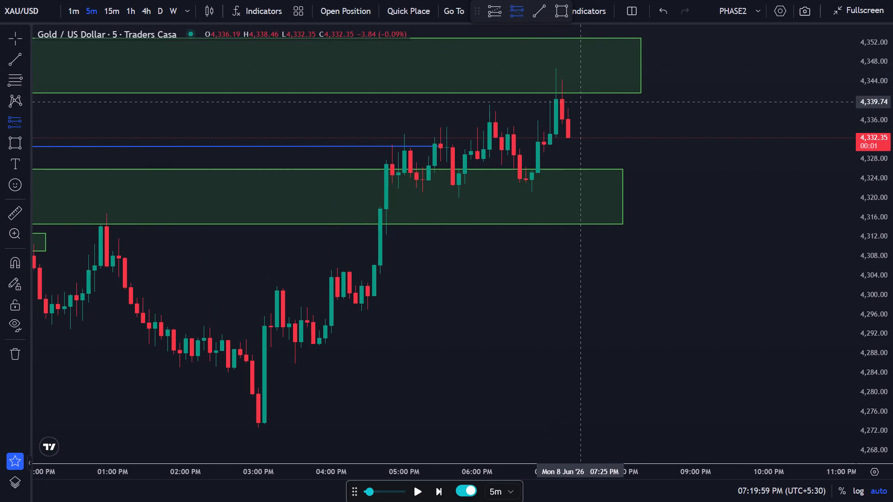
{"action": "left_click", "coordinate": [565, 119]}
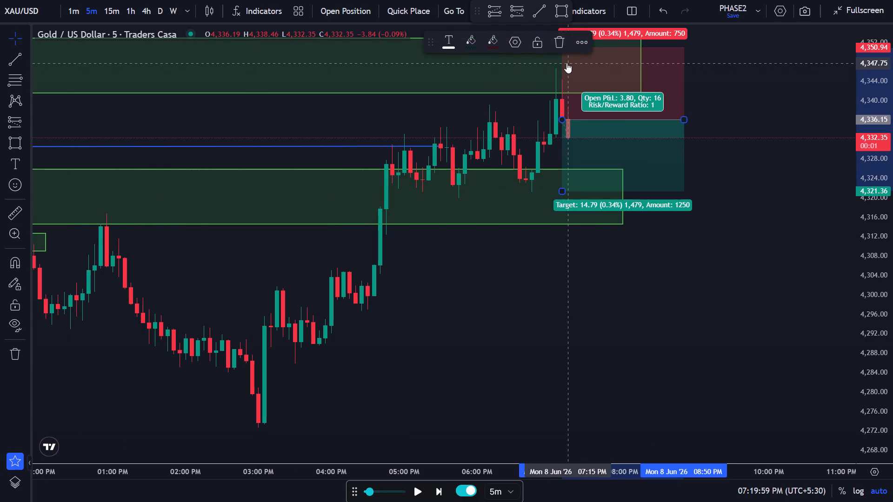
{"action": "left_click", "coordinate": [523, 112]}
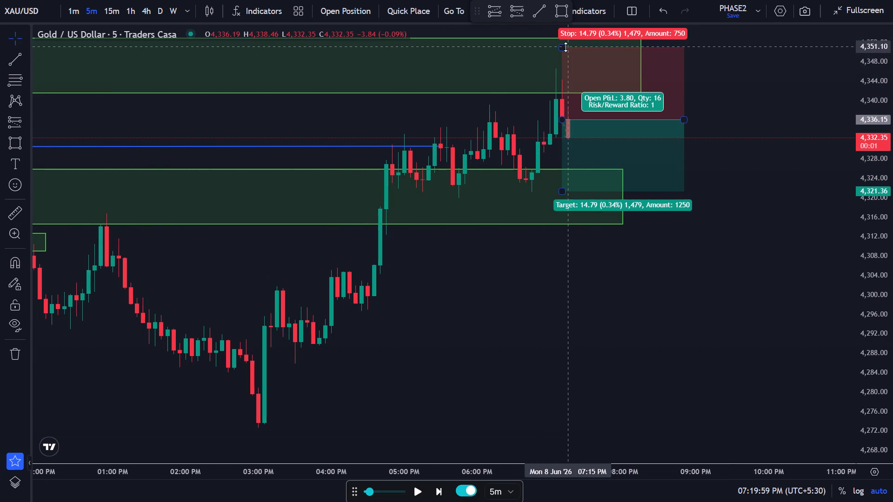
Adjust the short position's stop to about 4,348.23 and its target to about 4,306.36.
{"action": "left_click_drag", "start_coordinate": [566, 47], "coordinate": [566, 64]}
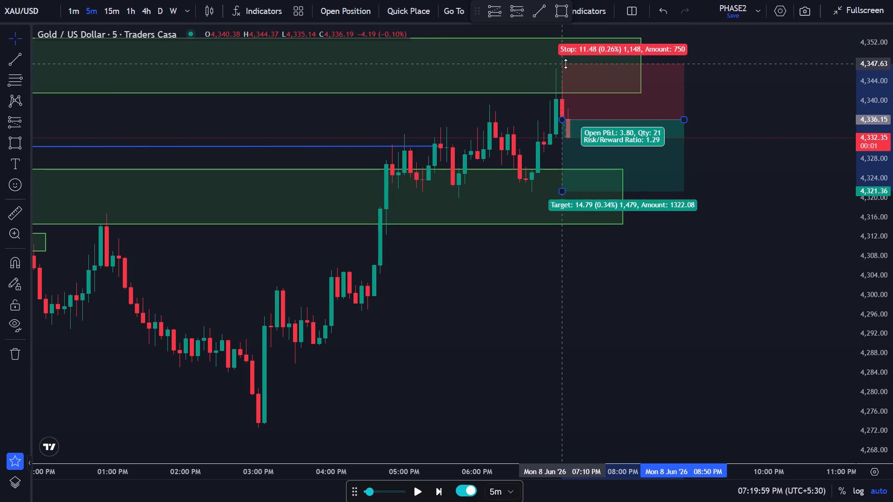
{"action": "left_click_drag", "start_coordinate": [566, 64], "coordinate": [566, 60]}
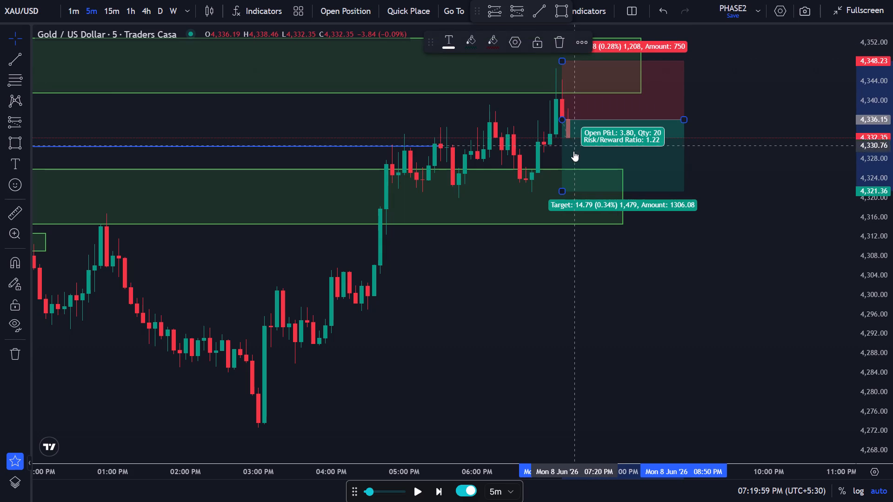
{"action": "left_click_drag", "start_coordinate": [564, 189], "coordinate": [565, 258]}
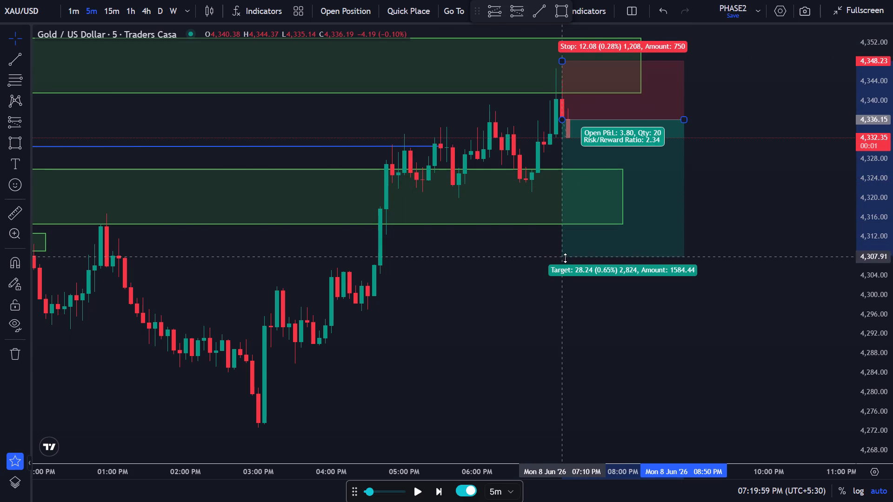
{"action": "left_click_drag", "start_coordinate": [565, 258], "coordinate": [567, 264]}
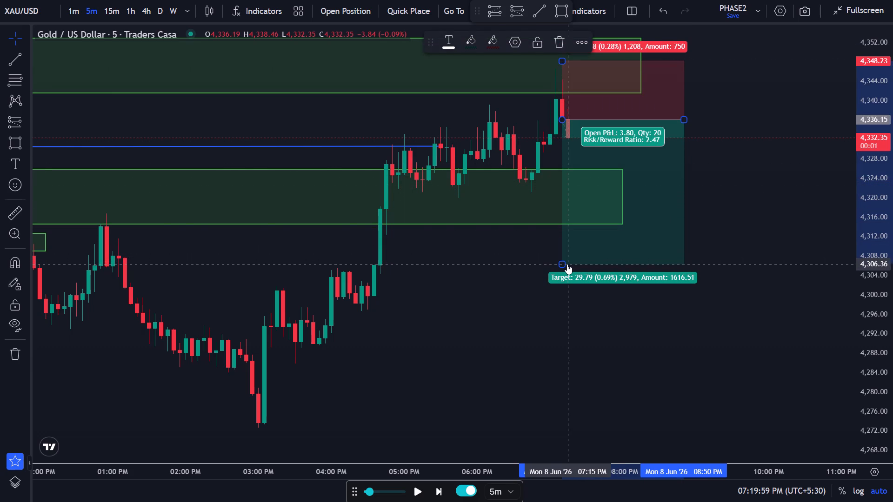
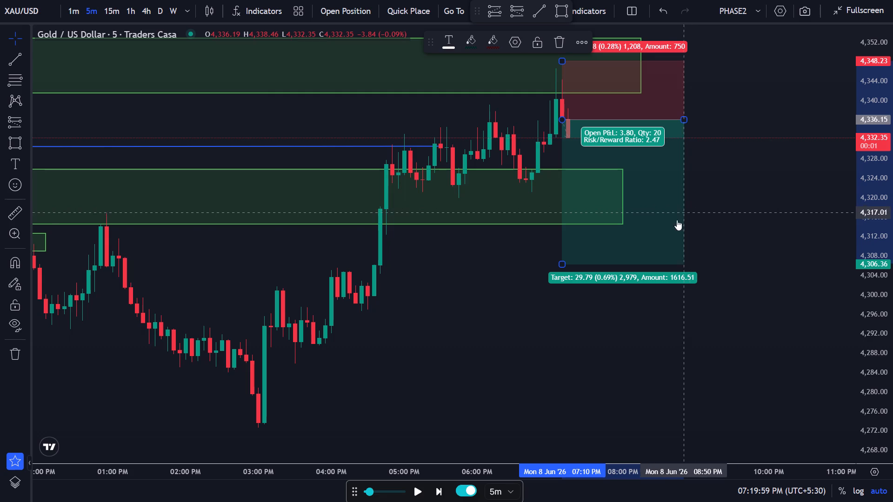
Advance the replay candle by candle on the 5-minute chart to 09:19:59 PM.
{"action": "left_click", "coordinate": [609, 376]}
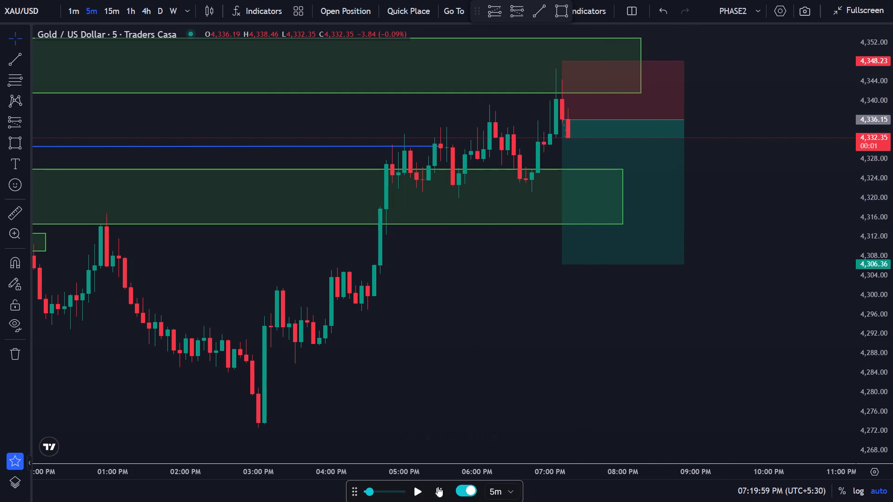
{"action": "triple_click", "coordinate": [441, 489]}
{"action": "triple_click", "coordinate": [441, 489]}
{"action": "triple_click", "coordinate": [441, 489]}
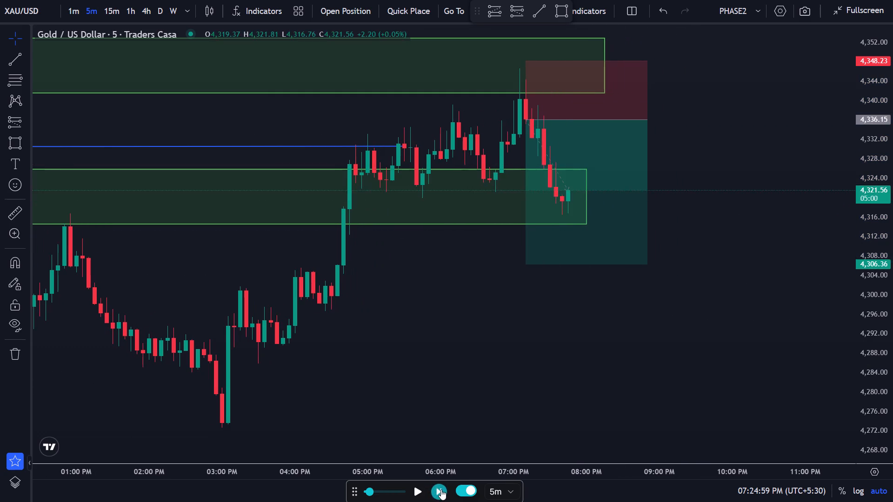
{"action": "triple_click", "coordinate": [441, 489]}
{"action": "triple_click", "coordinate": [441, 489]}
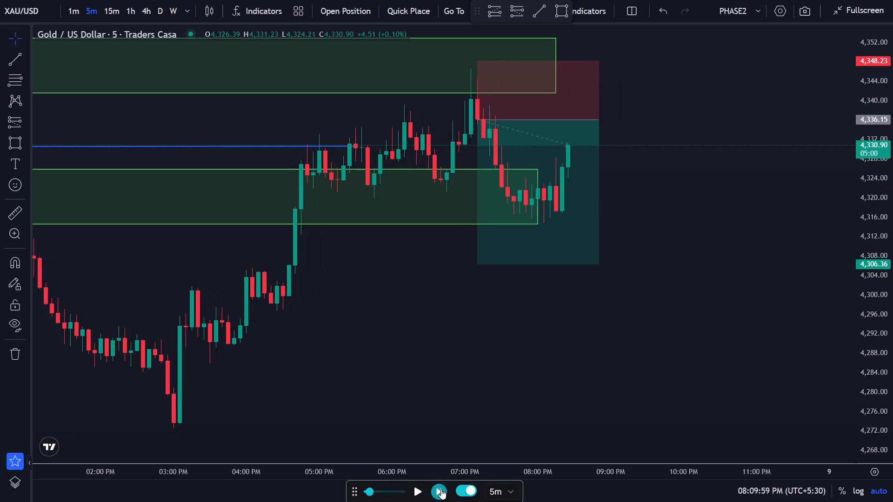
{"action": "triple_click", "coordinate": [441, 489]}
{"action": "triple_click", "coordinate": [441, 489]}
{"action": "triple_click", "coordinate": [441, 489]}
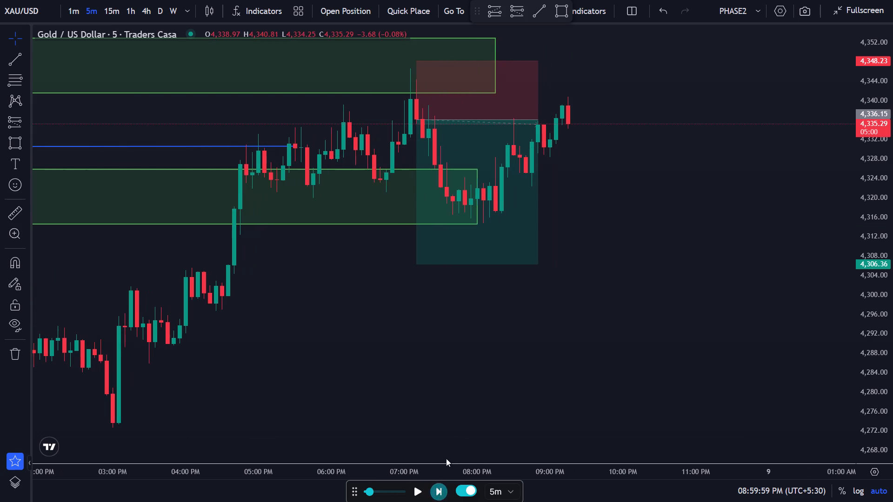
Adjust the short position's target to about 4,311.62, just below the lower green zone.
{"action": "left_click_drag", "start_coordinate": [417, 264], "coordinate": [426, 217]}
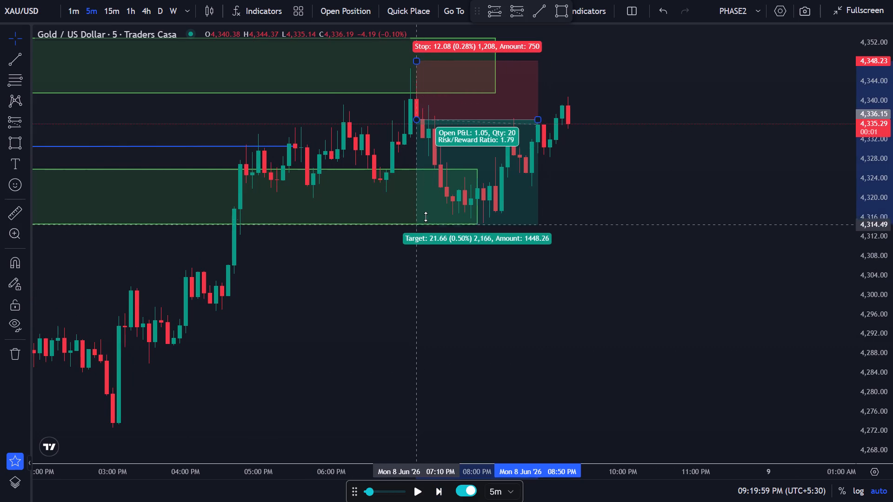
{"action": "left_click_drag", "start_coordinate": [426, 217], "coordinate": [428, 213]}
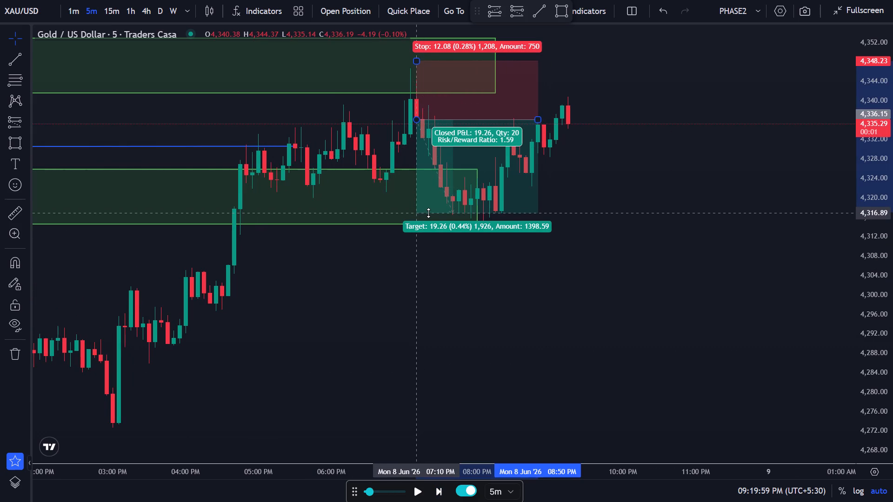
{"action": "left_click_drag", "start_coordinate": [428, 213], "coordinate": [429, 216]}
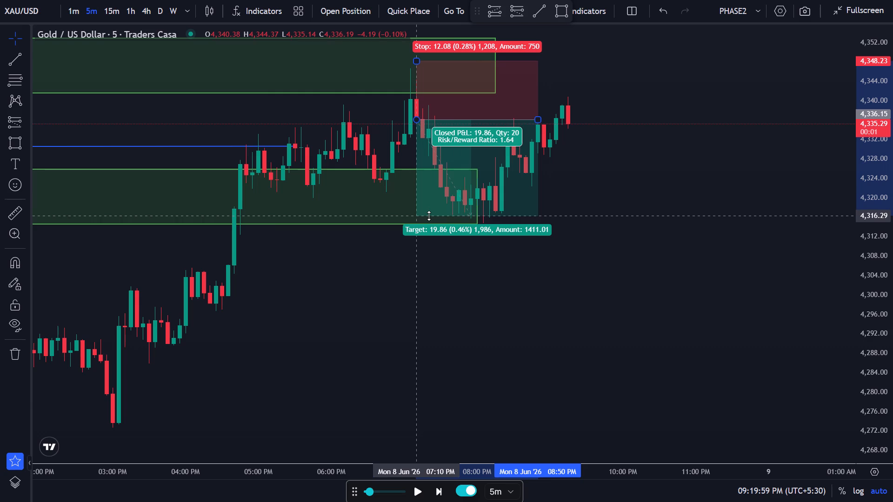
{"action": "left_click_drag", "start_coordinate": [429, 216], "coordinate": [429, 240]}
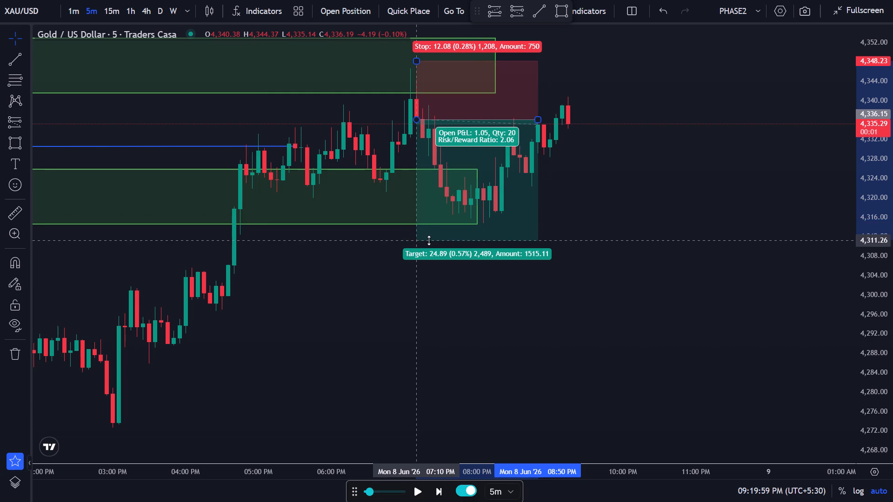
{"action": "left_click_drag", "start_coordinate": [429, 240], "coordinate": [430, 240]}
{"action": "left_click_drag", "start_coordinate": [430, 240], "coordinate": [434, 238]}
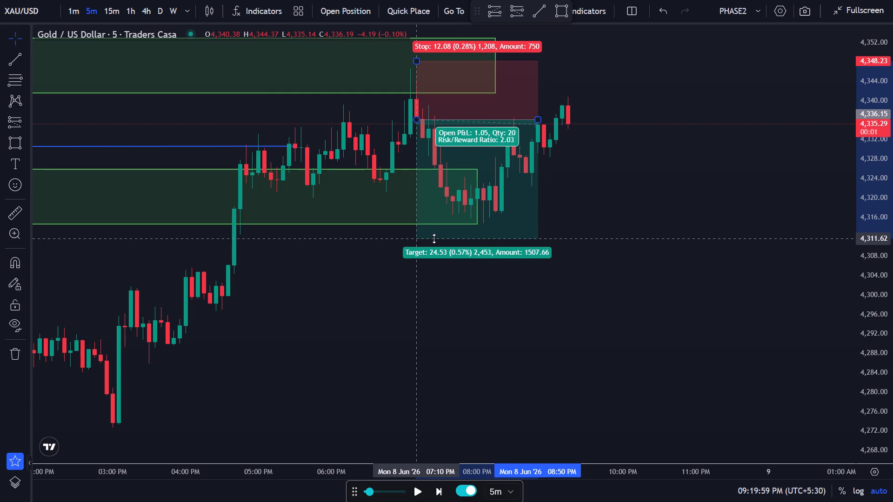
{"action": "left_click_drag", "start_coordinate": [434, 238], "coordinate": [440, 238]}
Advance the replay candle by candle on the 5-minute chart to 11:59:59 PM.
{"action": "triple_click", "coordinate": [435, 496]}
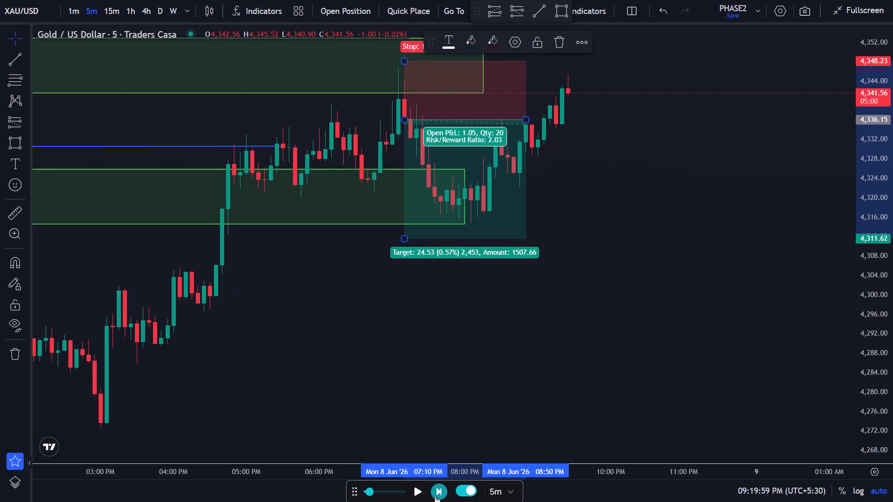
{"action": "triple_click", "coordinate": [435, 496]}
{"action": "left_click", "coordinate": [435, 496]}
{"action": "triple_click", "coordinate": [435, 496]}
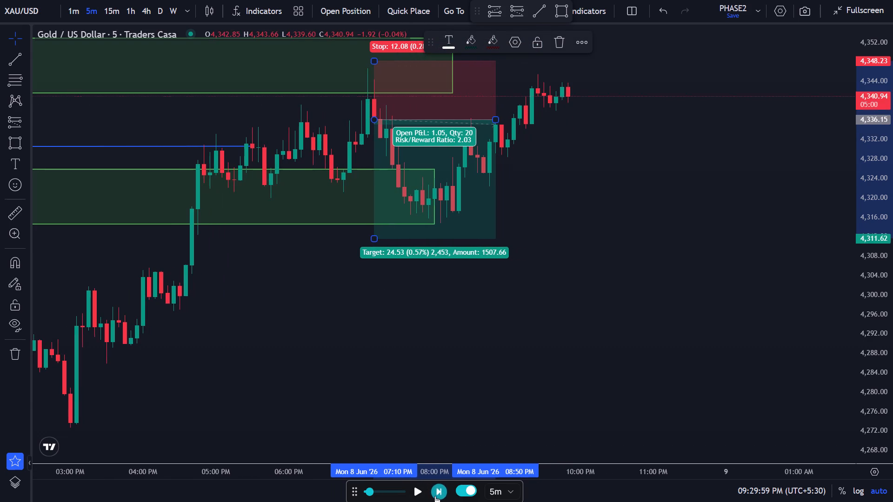
{"action": "triple_click", "coordinate": [435, 496]}
{"action": "triple_click", "coordinate": [435, 496]}
{"action": "triple_click", "coordinate": [435, 496]}
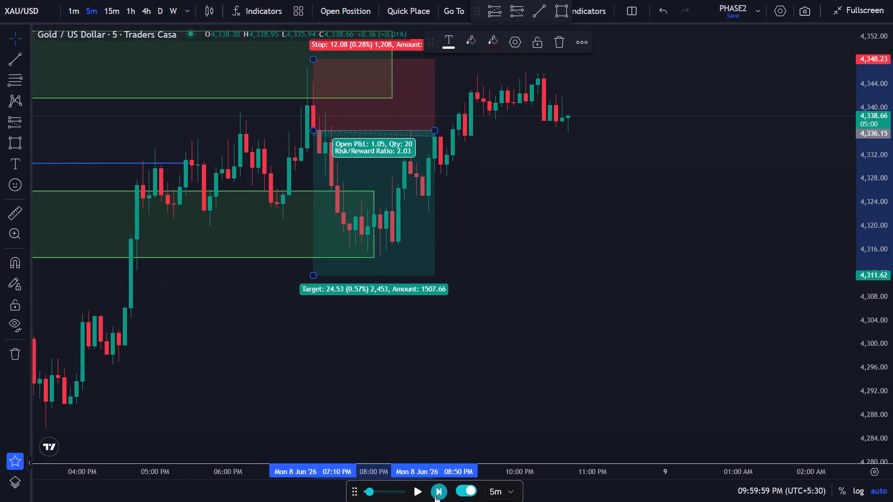
{"action": "triple_click", "coordinate": [435, 496]}
{"action": "double_click", "coordinate": [435, 496]}
{"action": "triple_click", "coordinate": [435, 496]}
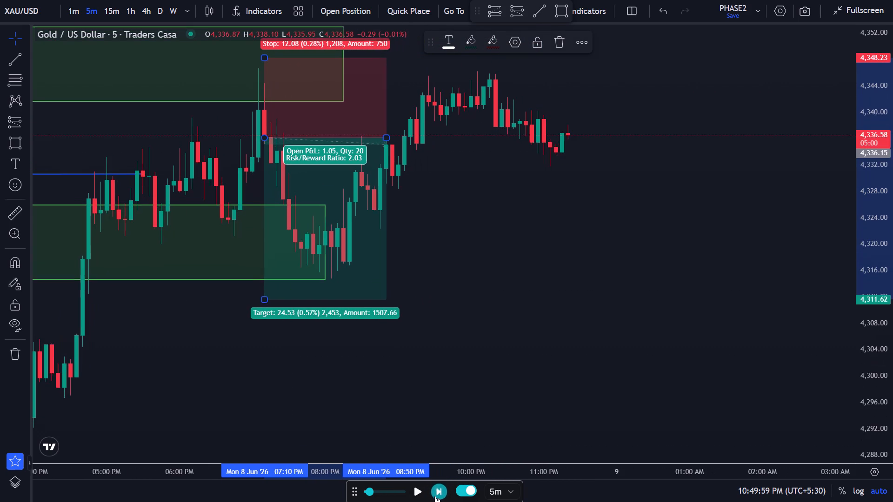
{"action": "triple_click", "coordinate": [435, 496]}
{"action": "double_click", "coordinate": [435, 496]}
{"action": "left_click_drag", "start_coordinate": [435, 496], "coordinate": [433, 500]}
{"action": "left_click", "coordinate": [433, 500]}
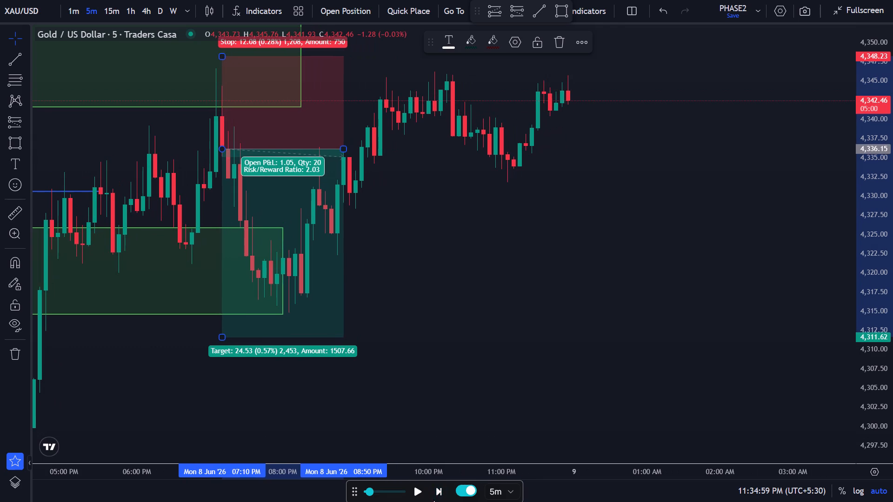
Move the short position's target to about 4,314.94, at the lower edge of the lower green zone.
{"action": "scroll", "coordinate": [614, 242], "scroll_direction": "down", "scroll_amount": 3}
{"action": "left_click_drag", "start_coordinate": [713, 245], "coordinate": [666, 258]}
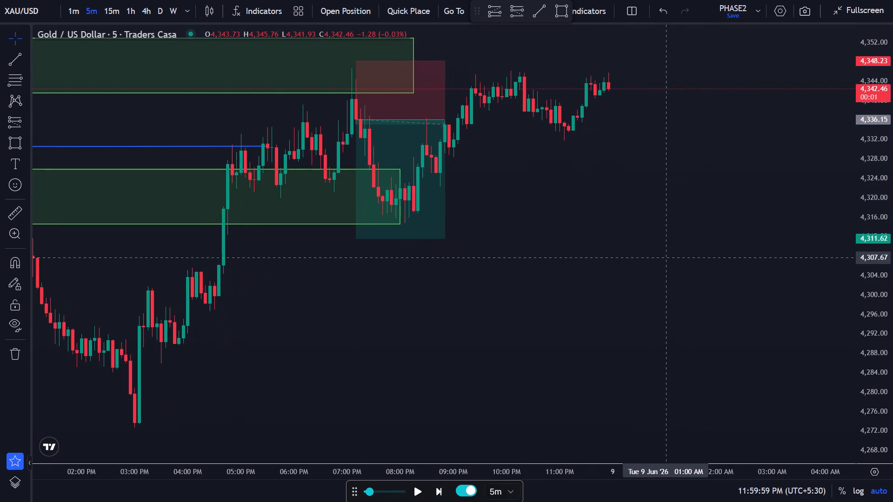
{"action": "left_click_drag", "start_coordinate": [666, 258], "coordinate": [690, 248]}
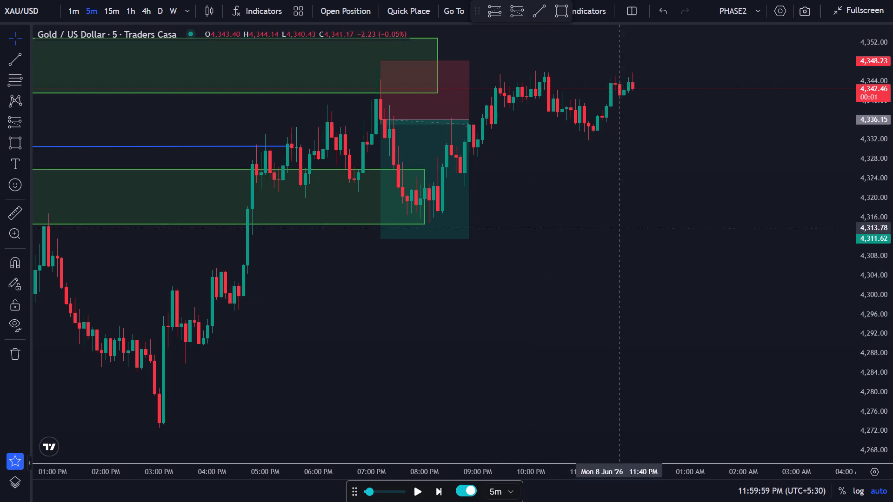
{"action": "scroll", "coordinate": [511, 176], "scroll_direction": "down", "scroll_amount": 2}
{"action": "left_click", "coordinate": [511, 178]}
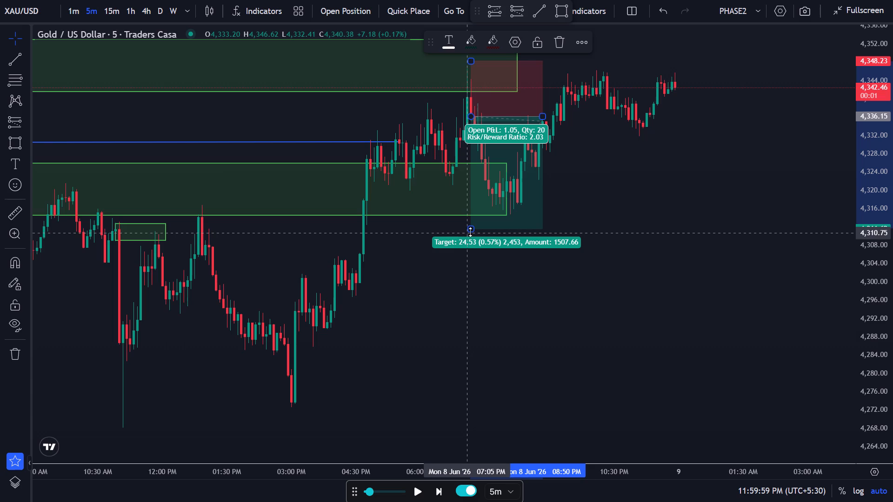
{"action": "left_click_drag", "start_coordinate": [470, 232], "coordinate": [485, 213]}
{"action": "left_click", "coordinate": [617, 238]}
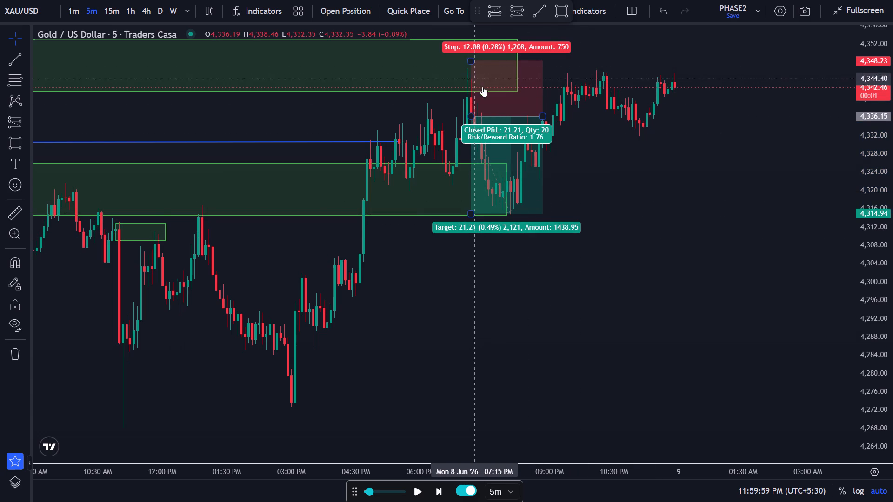
Delete the short position drawing from the chart.
{"action": "left_click", "coordinate": [509, 138]}
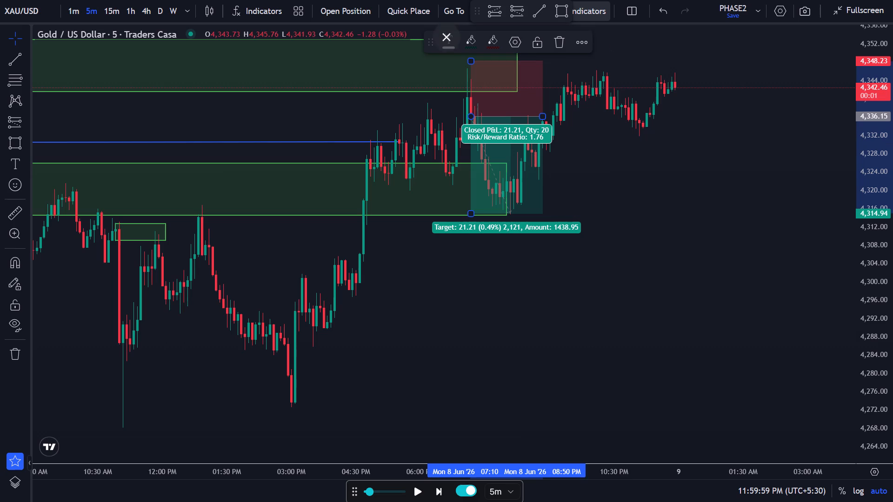
{"action": "left_click", "coordinate": [561, 44]}
{"action": "left_click", "coordinate": [604, 237]}
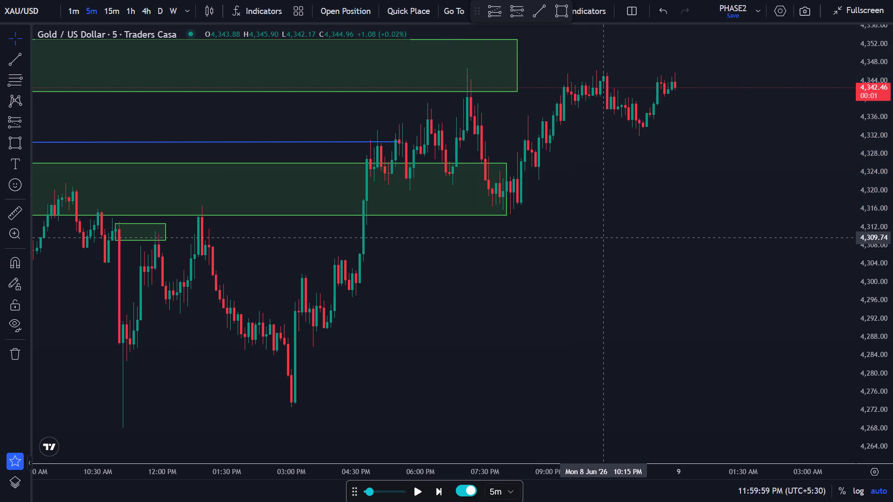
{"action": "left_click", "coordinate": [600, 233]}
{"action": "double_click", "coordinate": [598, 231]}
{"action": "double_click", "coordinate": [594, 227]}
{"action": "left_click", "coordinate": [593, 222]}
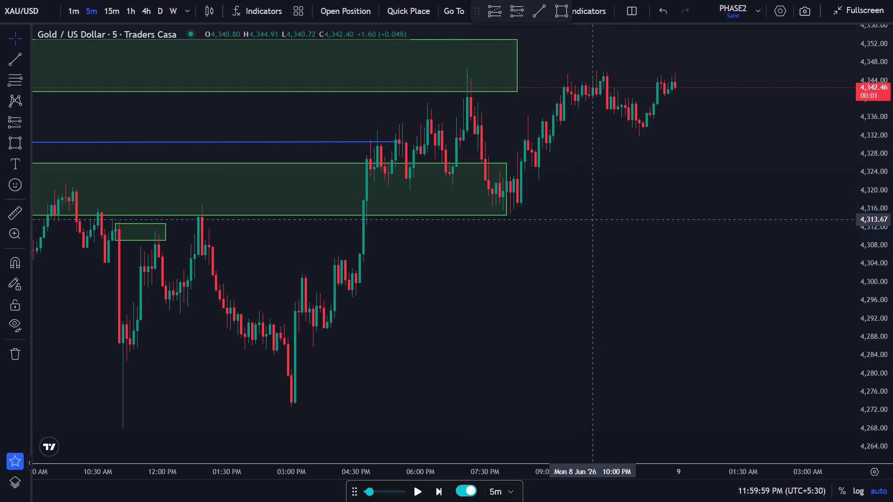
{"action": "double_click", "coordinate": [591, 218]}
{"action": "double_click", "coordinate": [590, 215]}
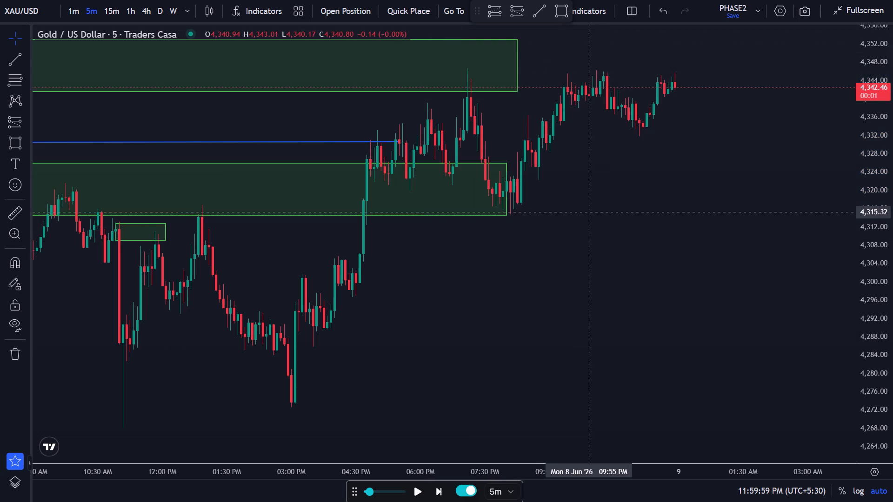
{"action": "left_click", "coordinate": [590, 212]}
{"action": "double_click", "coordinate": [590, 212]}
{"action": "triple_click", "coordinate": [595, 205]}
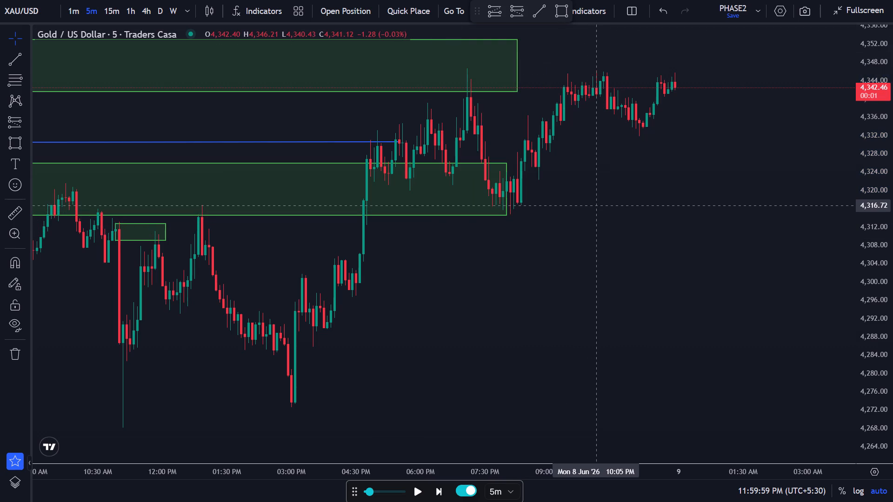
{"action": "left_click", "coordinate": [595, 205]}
Draw a horizontal trend line at about 4,346.30 from the 07:05 PM high on 8 June to 12:15 AM on 9 June.
{"action": "left_click", "coordinate": [16, 60]}
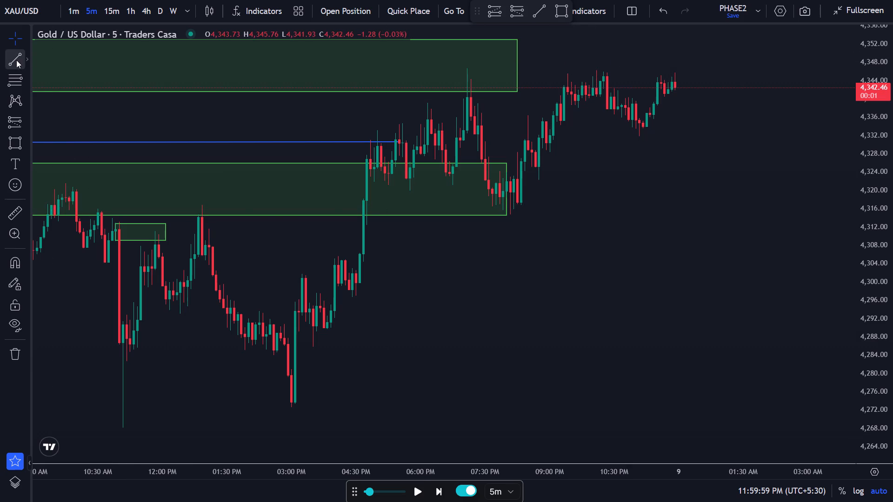
{"action": "left_click", "coordinate": [467, 70]}
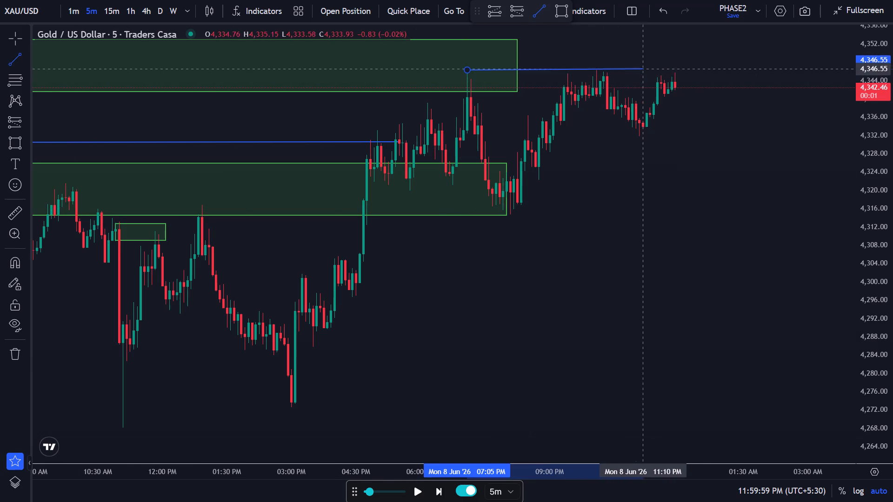
{"action": "left_click", "coordinate": [689, 70]}
{"action": "left_click", "coordinate": [687, 98]}
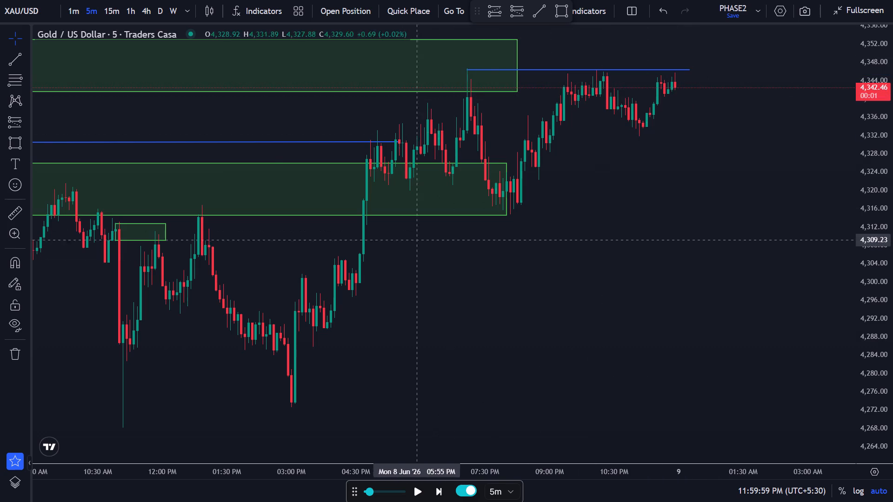
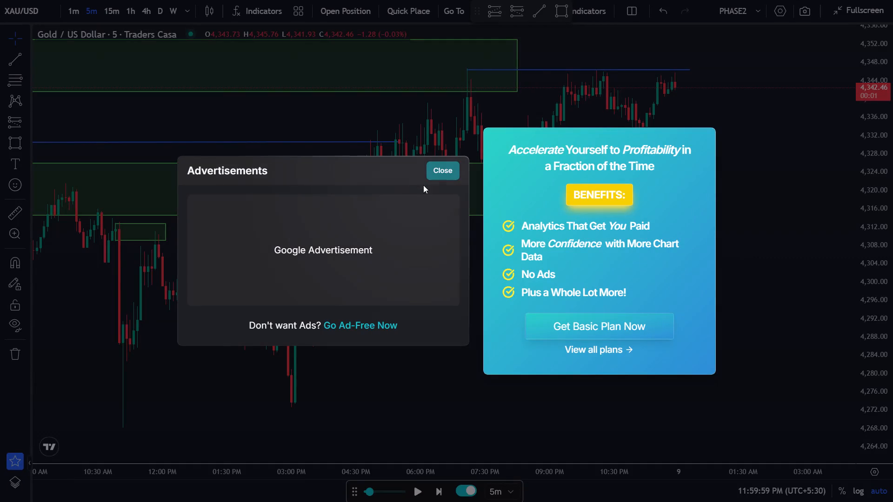
Dismiss the advertisement overlay covering the chart.
{"action": "left_click", "coordinate": [453, 167]}
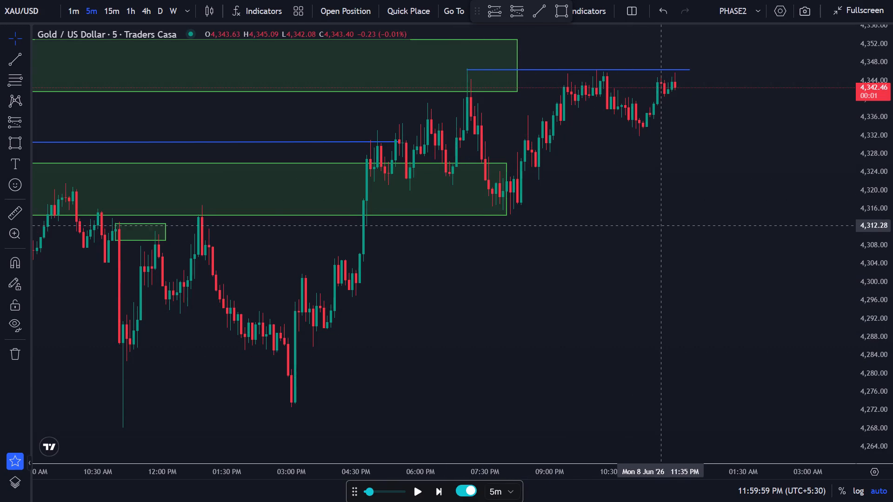
Switch the XAU/USD chart to the 15-minute timeframe and bring the 8 June zones and latest candles into closer view.
{"action": "left_click_drag", "start_coordinate": [660, 226], "coordinate": [587, 257]}
{"action": "left_click", "coordinate": [108, 18]}
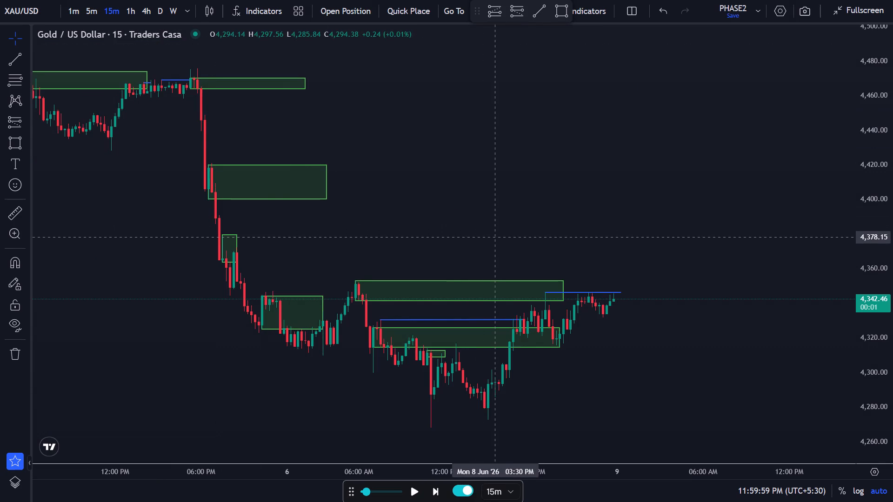
{"action": "scroll", "coordinate": [494, 237], "scroll_direction": "up", "scroll_amount": 3}
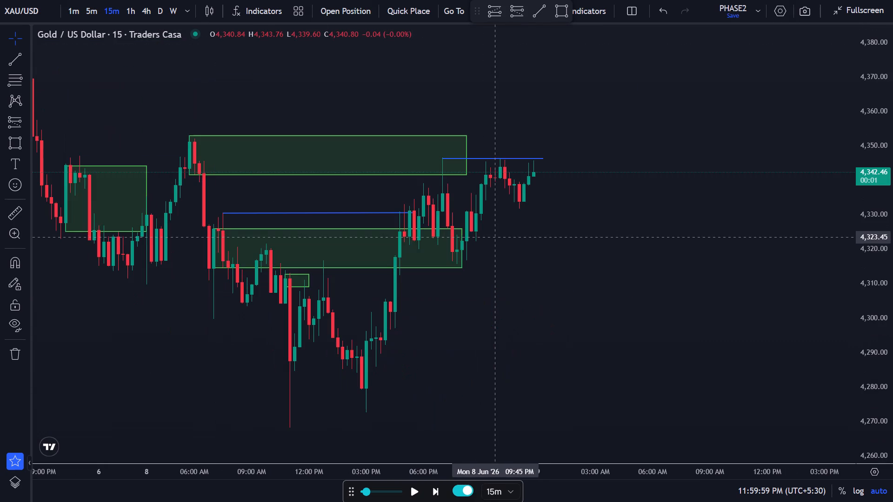
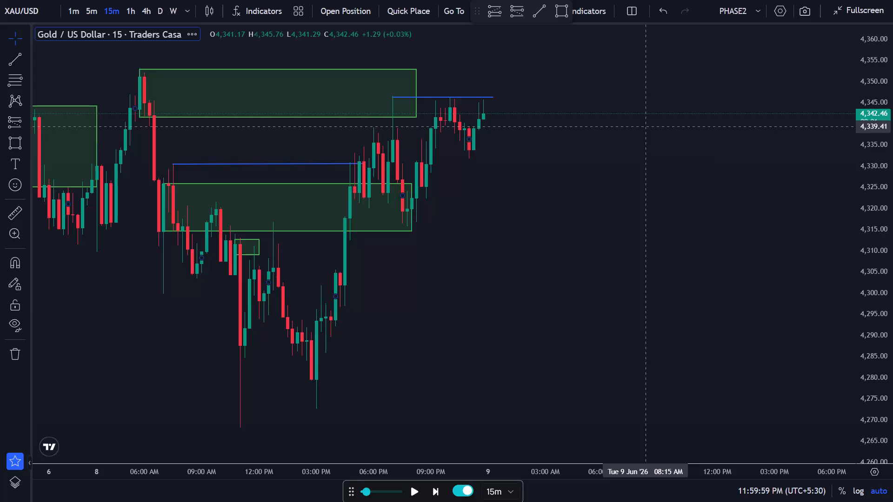
Exit the chart's fullscreen view, minimize the browser window, and launch Kuro from the desktop.
{"action": "left_click", "coordinate": [868, 7]}
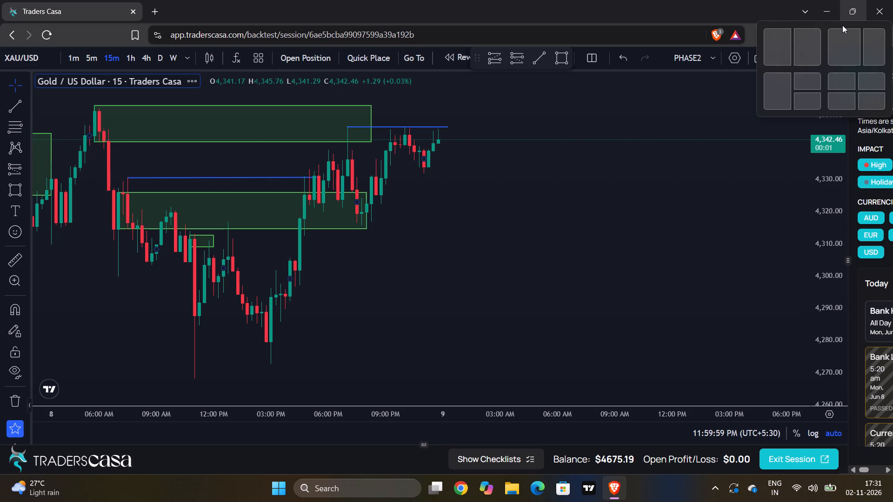
{"action": "left_click", "coordinate": [832, 9]}
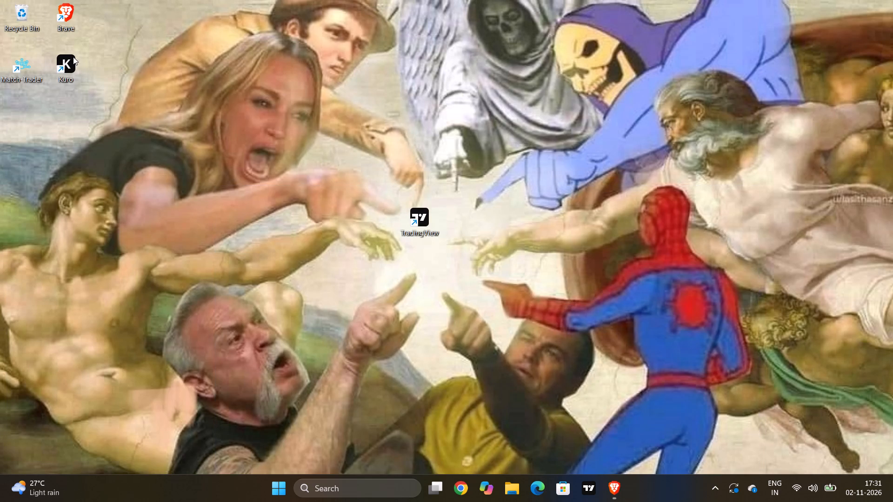
{"action": "double_click", "coordinate": [73, 57]}
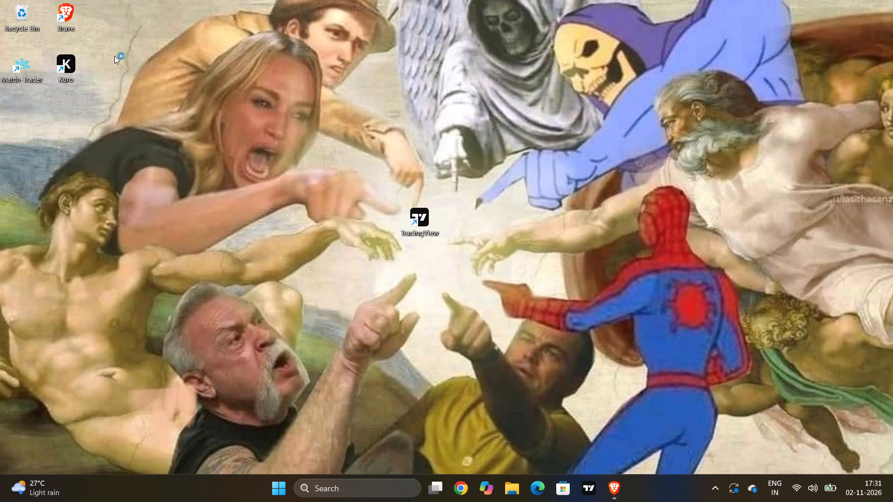
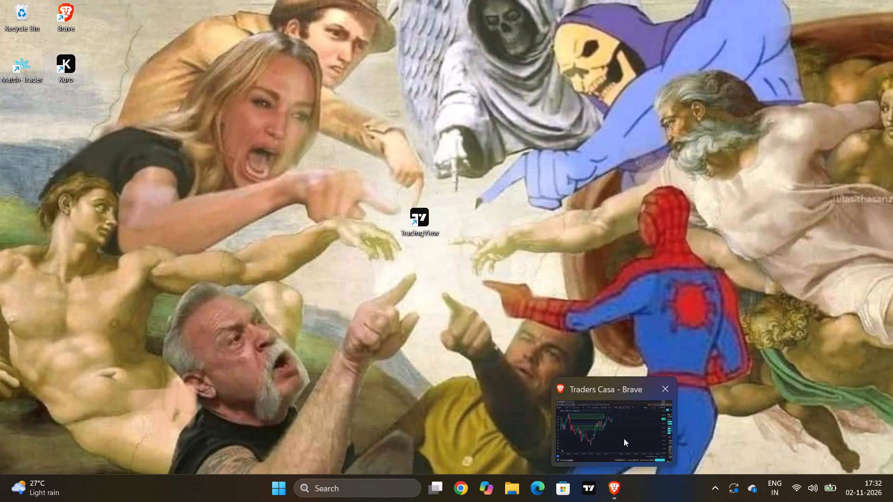
Switch back to the Traders Casa chart in Brave and put it in fullscreen view.
{"action": "left_click", "coordinate": [624, 432]}
{"action": "left_click_drag", "start_coordinate": [808, 57], "coordinate": [808, 53]}
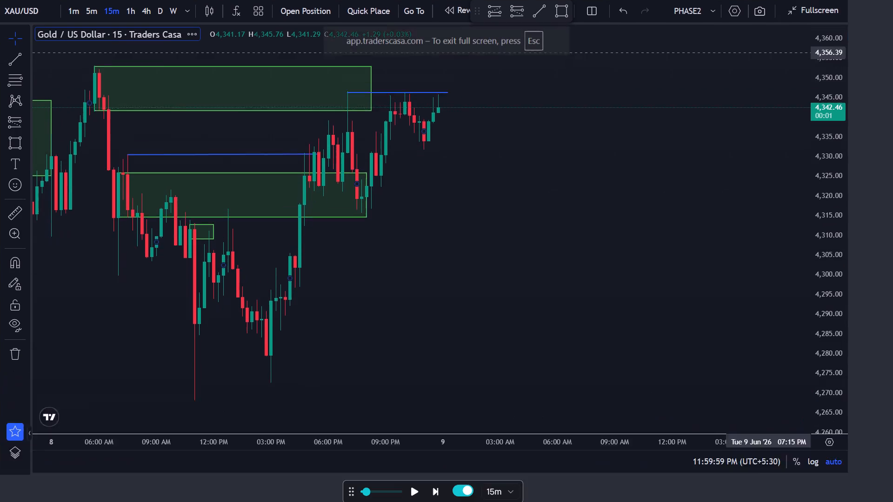
Dismiss the advertisement overlay covering the XAU/USD chart.
{"action": "left_click_drag", "start_coordinate": [509, 224], "coordinate": [669, 246]}
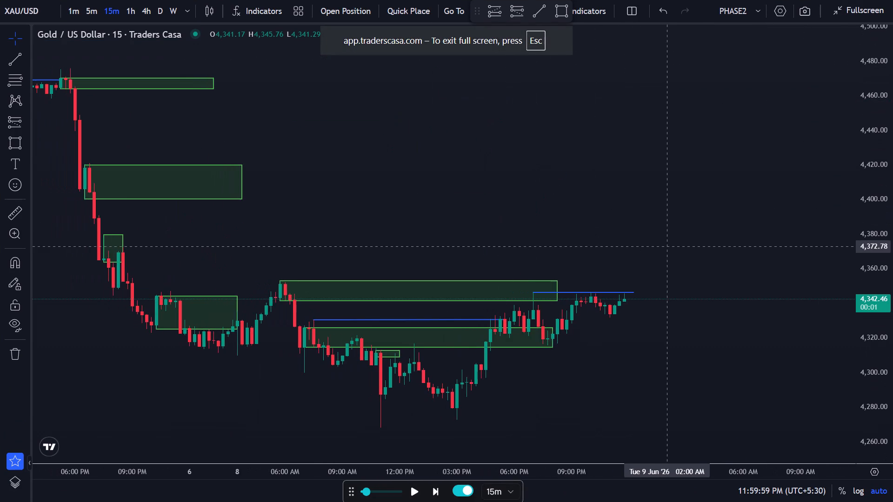
{"action": "left_click_drag", "start_coordinate": [669, 246], "coordinate": [677, 221]}
{"action": "left_click_drag", "start_coordinate": [680, 141], "coordinate": [668, 234]}
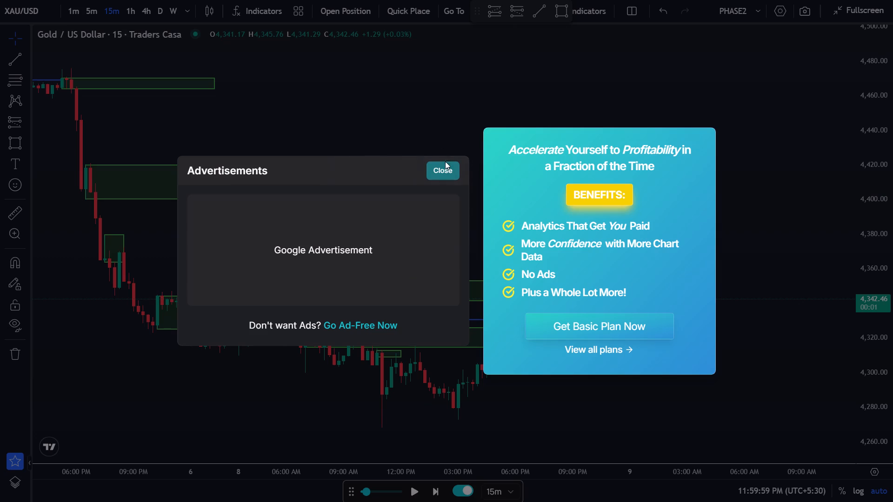
{"action": "left_click", "coordinate": [446, 174]}
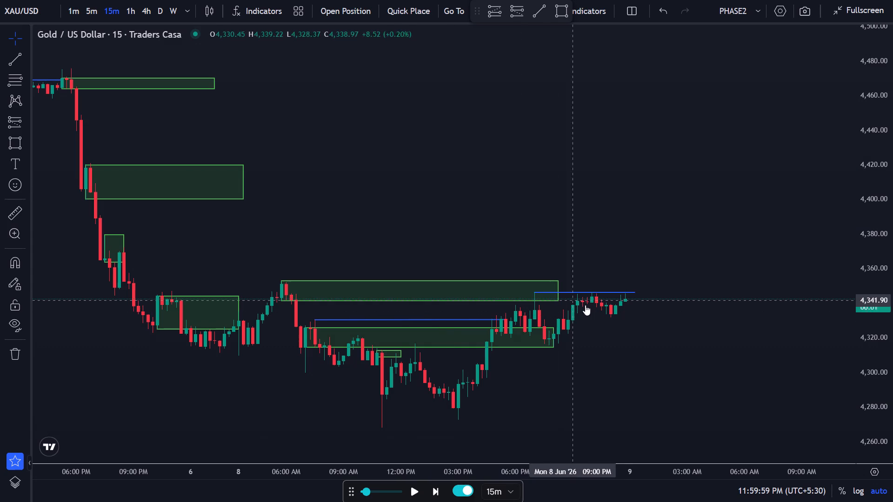
Advance the XAU/USD replay by one 15-minute candle.
{"action": "scroll", "coordinate": [586, 305], "scroll_direction": "up", "scroll_amount": 2}
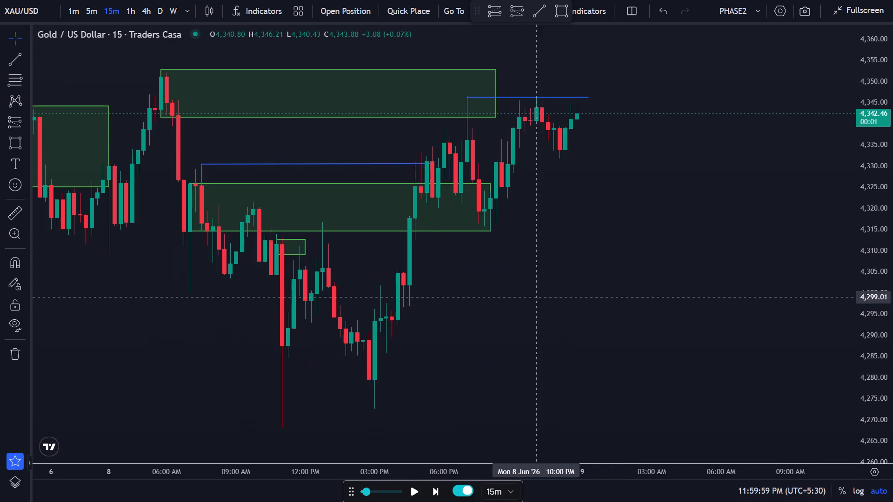
{"action": "left_click_drag", "start_coordinate": [533, 297], "coordinate": [585, 297]}
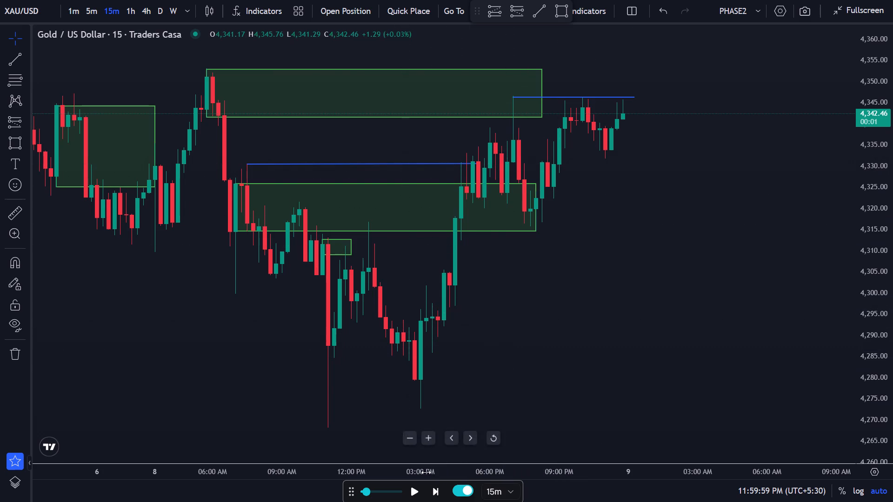
{"action": "left_click", "coordinate": [437, 494]}
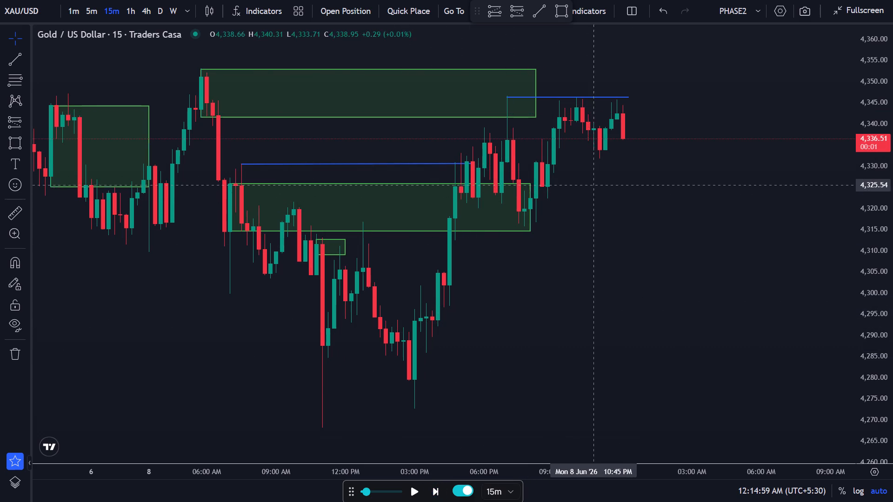
Place a short position drawing on the latest 15-minute candle with its entry at about 4,336.65.
{"action": "scroll", "coordinate": [593, 185], "scroll_direction": "up", "scroll_amount": 1}
{"action": "scroll", "coordinate": [593, 185], "scroll_direction": "down", "scroll_amount": 1}
{"action": "scroll", "coordinate": [593, 185], "scroll_direction": "up", "scroll_amount": 4}
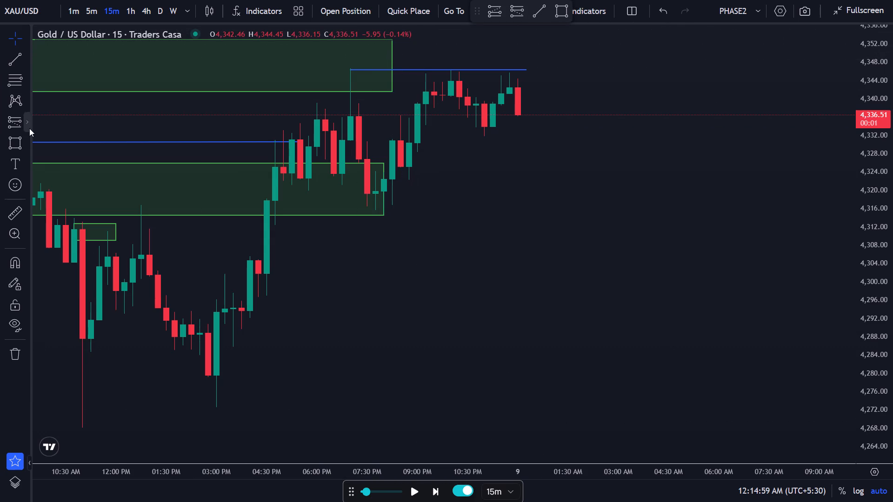
{"action": "left_click", "coordinate": [512, 10]}
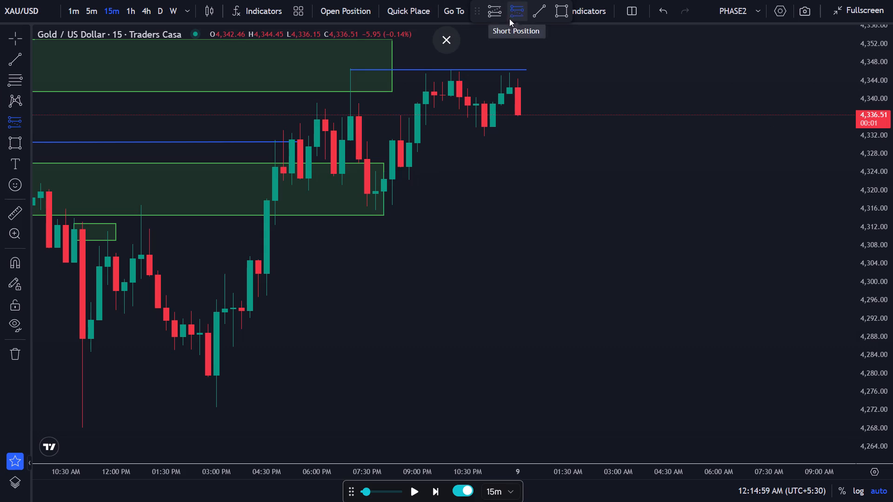
{"action": "left_click", "coordinate": [518, 114]}
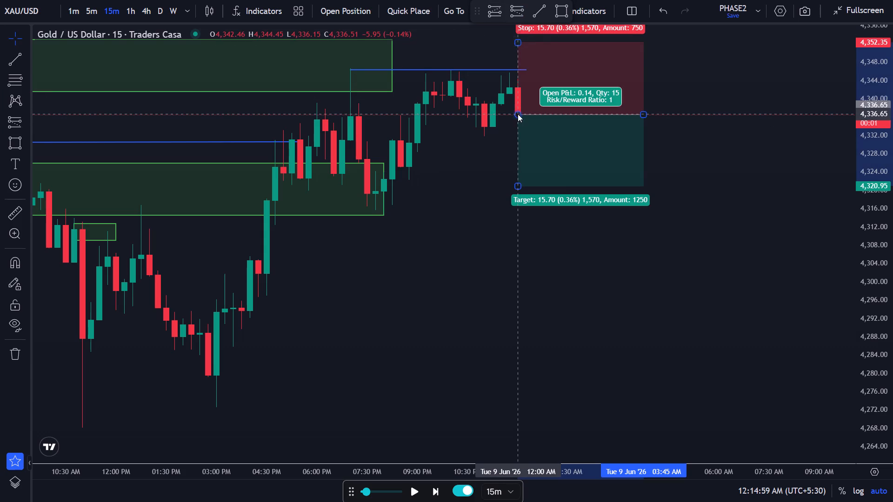
{"action": "left_click", "coordinate": [508, 62]}
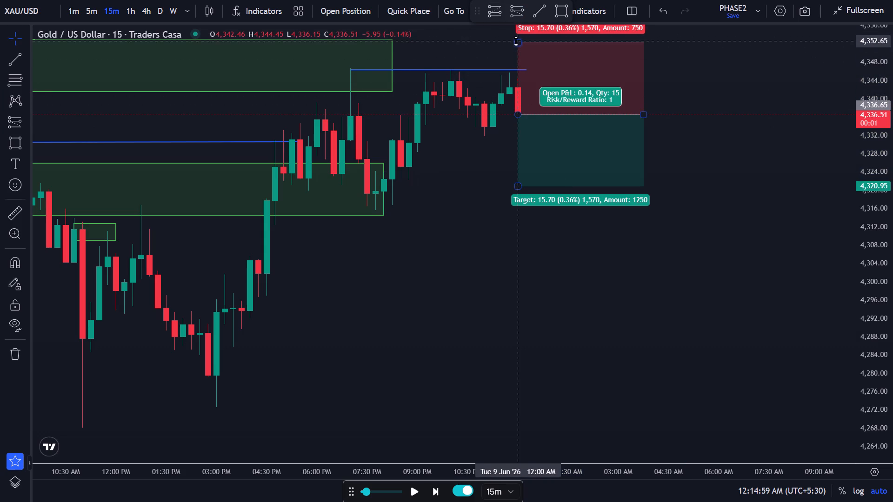
Adjust the short position's stop to about 4,348.08, above the blue high line, and its target to about 4,306.56.
{"action": "left_click_drag", "start_coordinate": [520, 45], "coordinate": [517, 59]}
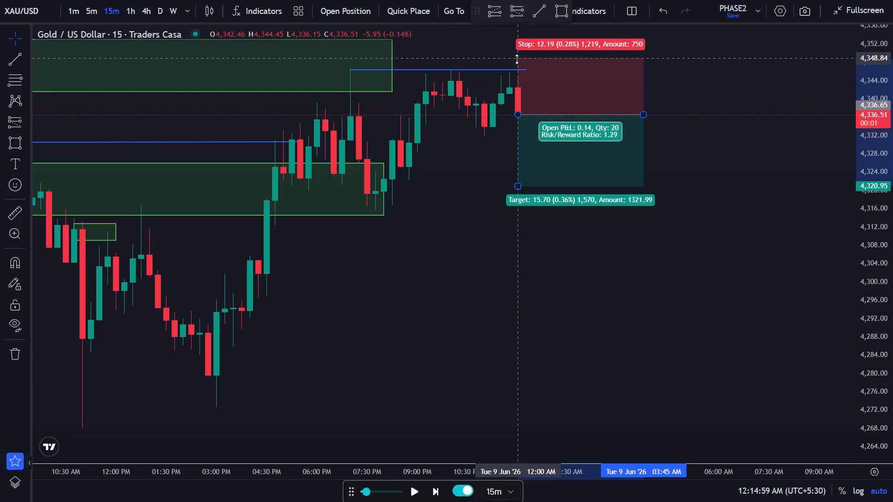
{"action": "left_click_drag", "start_coordinate": [517, 59], "coordinate": [516, 62]}
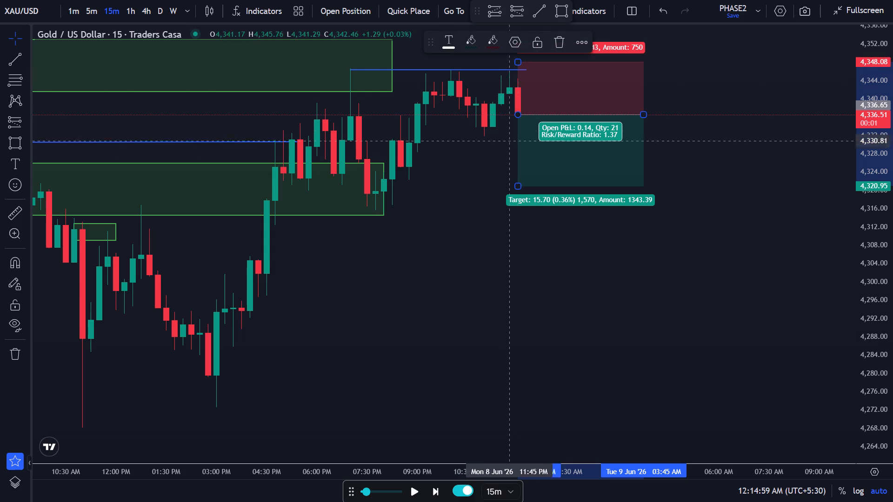
{"action": "left_click_drag", "start_coordinate": [520, 183], "coordinate": [519, 202]}
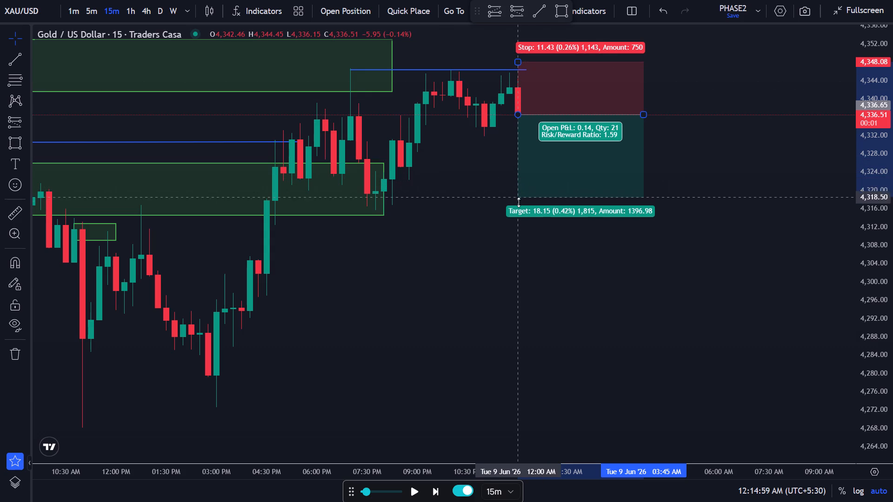
{"action": "left_click_drag", "start_coordinate": [519, 202], "coordinate": [517, 249]}
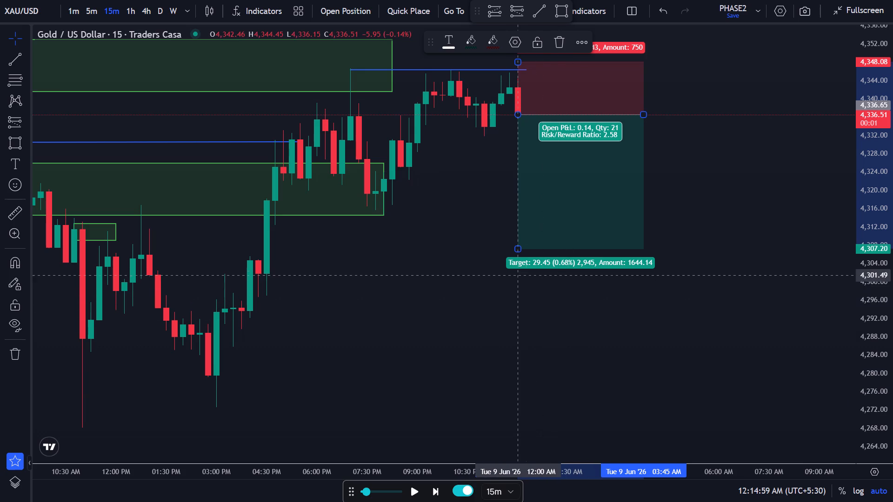
{"action": "left_click", "coordinate": [520, 250]}
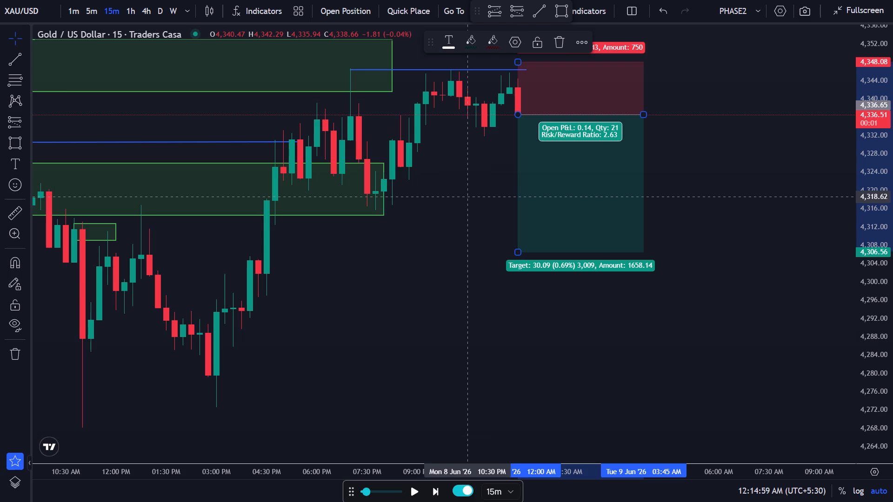
{"action": "left_click", "coordinate": [527, 289]}
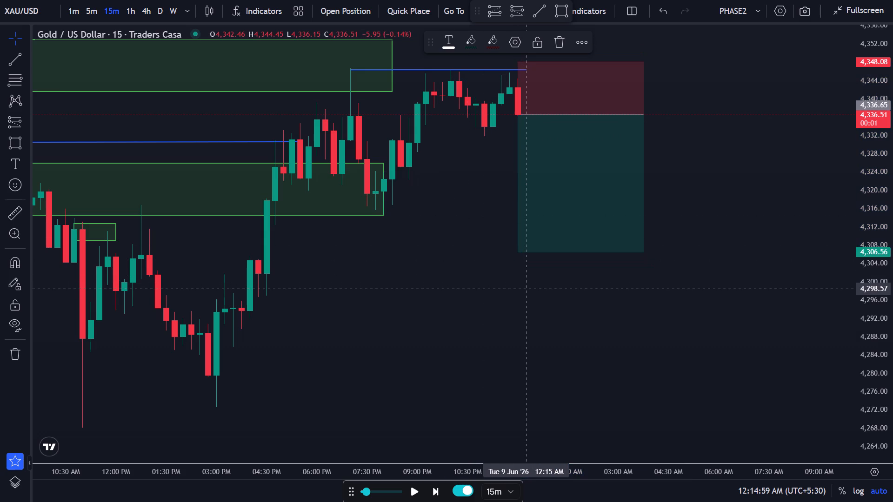
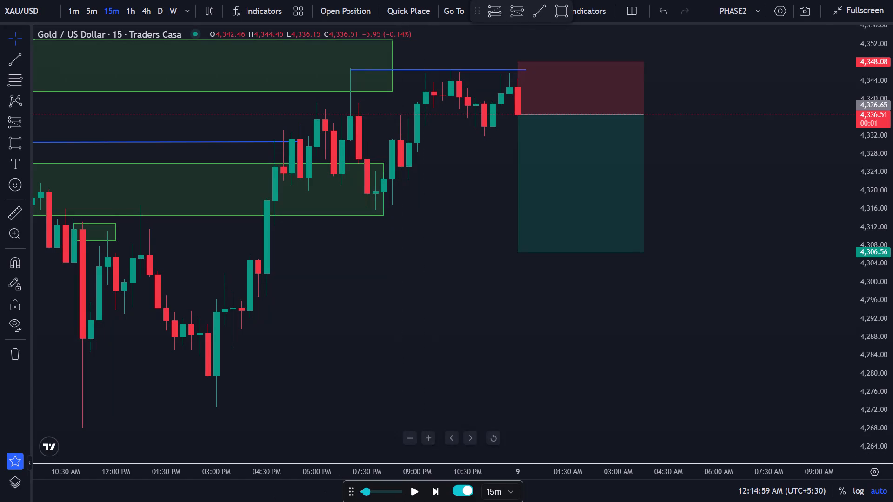
Advance the XAU/USD replay candle by candle on the 15-minute chart until 9 June, 07:29:59 AM.
{"action": "left_click", "coordinate": [433, 488]}
{"action": "left_click", "coordinate": [433, 488]}
{"action": "left_click", "coordinate": [433, 488]}
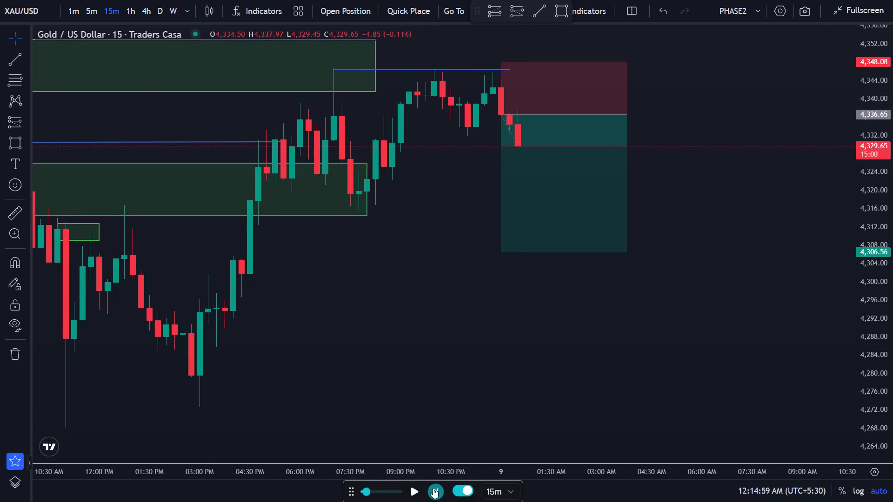
{"action": "triple_click", "coordinate": [433, 488]}
{"action": "triple_click", "coordinate": [433, 489]}
{"action": "triple_click", "coordinate": [433, 489]}
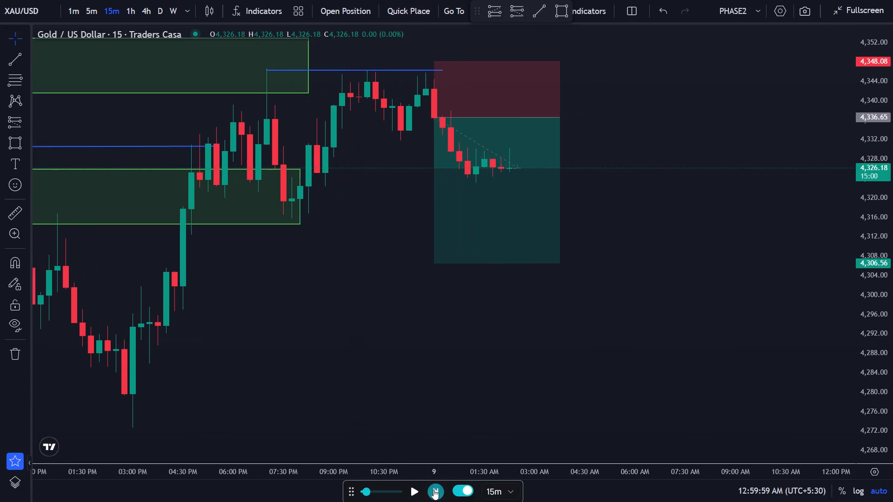
{"action": "triple_click", "coordinate": [433, 489]}
{"action": "triple_click", "coordinate": [433, 489]}
{"action": "triple_click", "coordinate": [433, 489]}
{"action": "triple_click", "coordinate": [433, 489]}
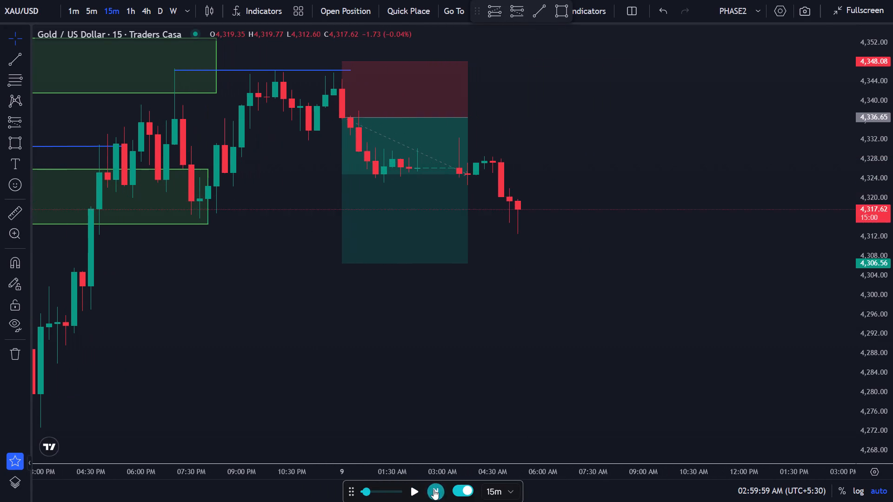
{"action": "triple_click", "coordinate": [433, 489]}
{"action": "double_click", "coordinate": [433, 489]}
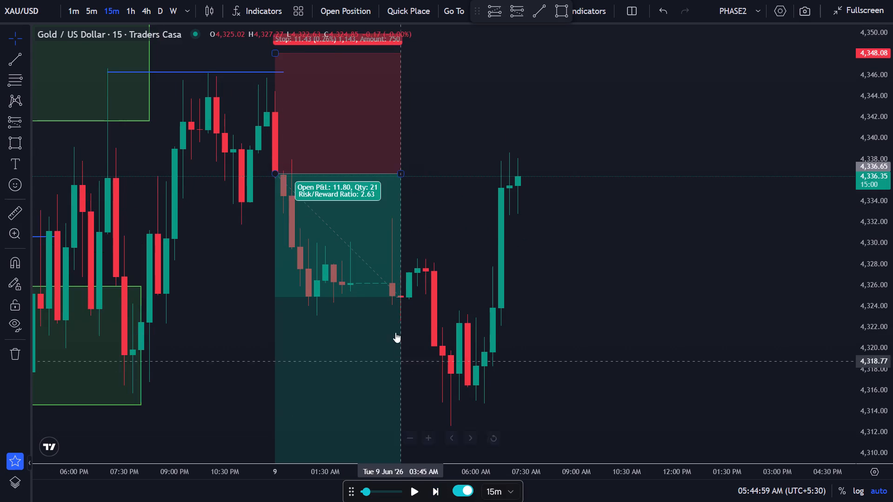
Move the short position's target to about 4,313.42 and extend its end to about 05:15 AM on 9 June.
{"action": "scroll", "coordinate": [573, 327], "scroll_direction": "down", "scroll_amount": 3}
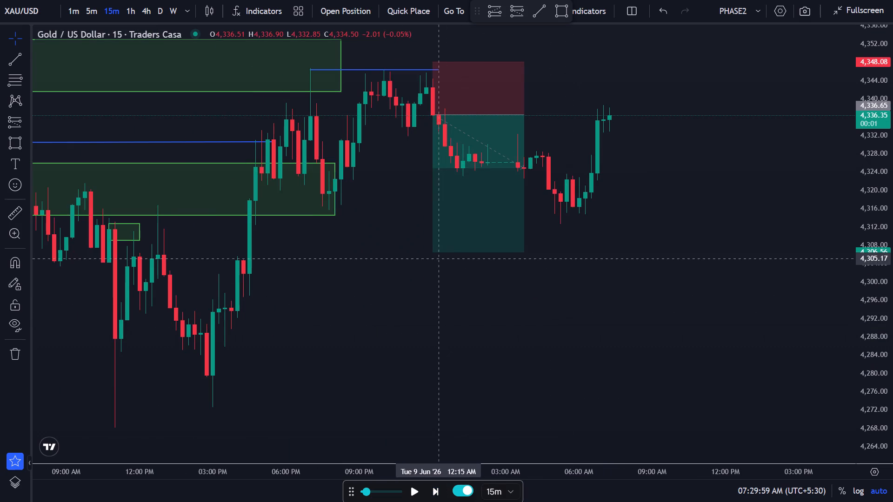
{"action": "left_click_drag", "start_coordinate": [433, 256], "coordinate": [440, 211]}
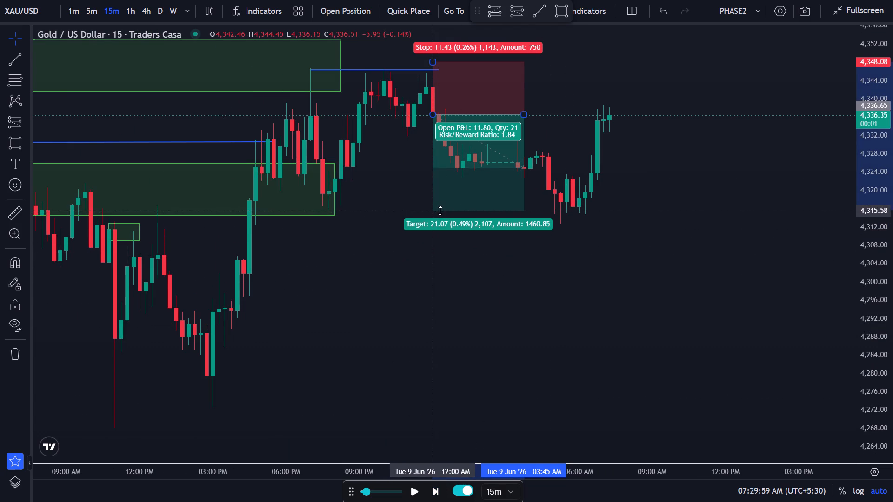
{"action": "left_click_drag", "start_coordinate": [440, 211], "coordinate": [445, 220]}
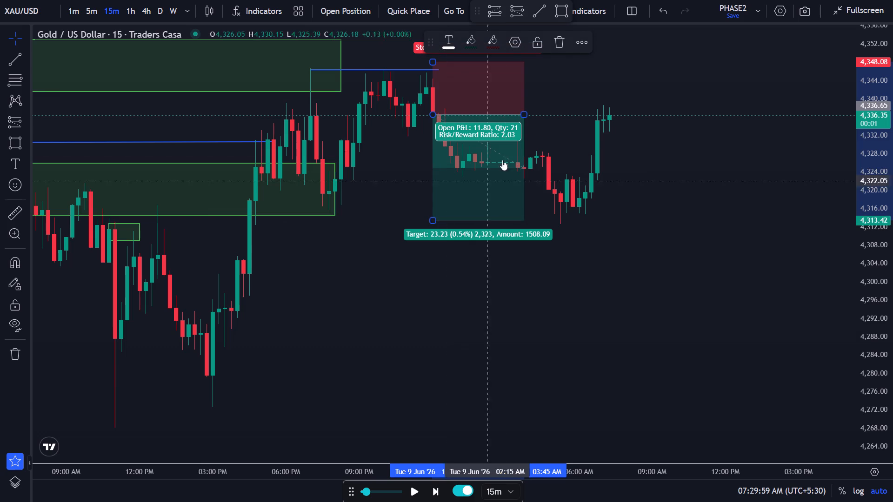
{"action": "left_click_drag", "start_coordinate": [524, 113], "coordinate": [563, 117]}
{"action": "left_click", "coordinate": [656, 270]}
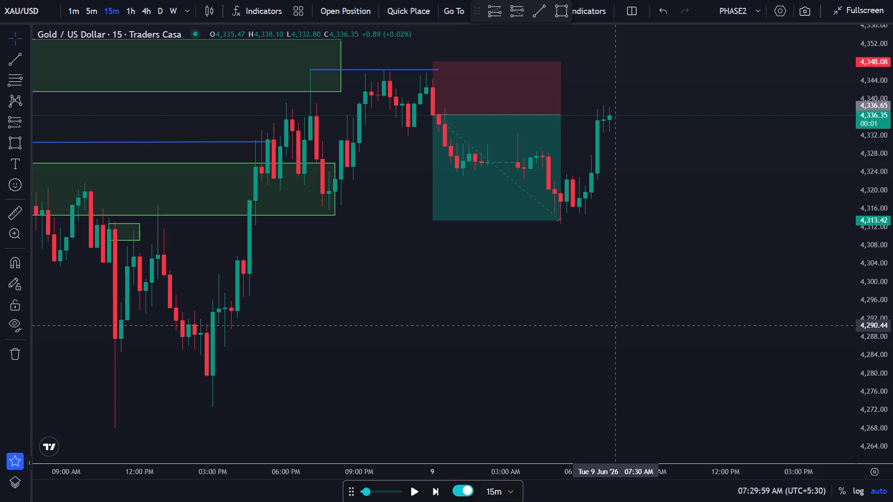
Delete the short position drawing from the chart.
{"action": "left_click_drag", "start_coordinate": [764, 306], "coordinate": [605, 358]}
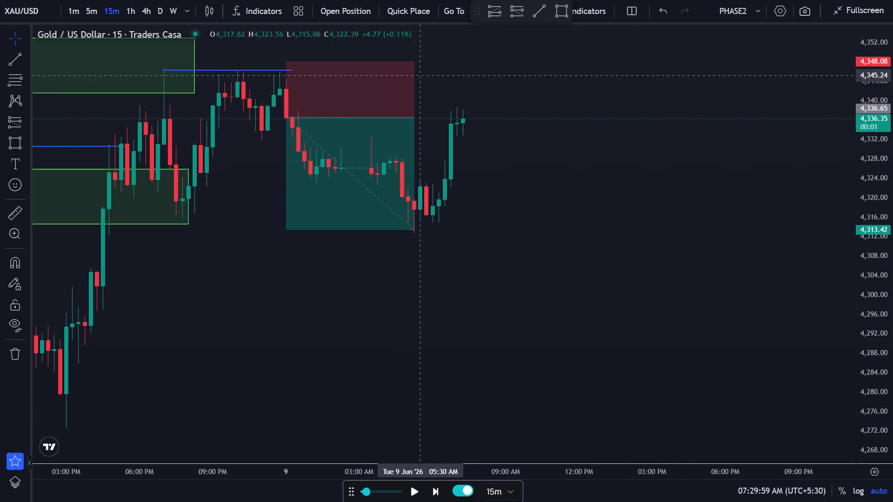
{"action": "left_click", "coordinate": [398, 100]}
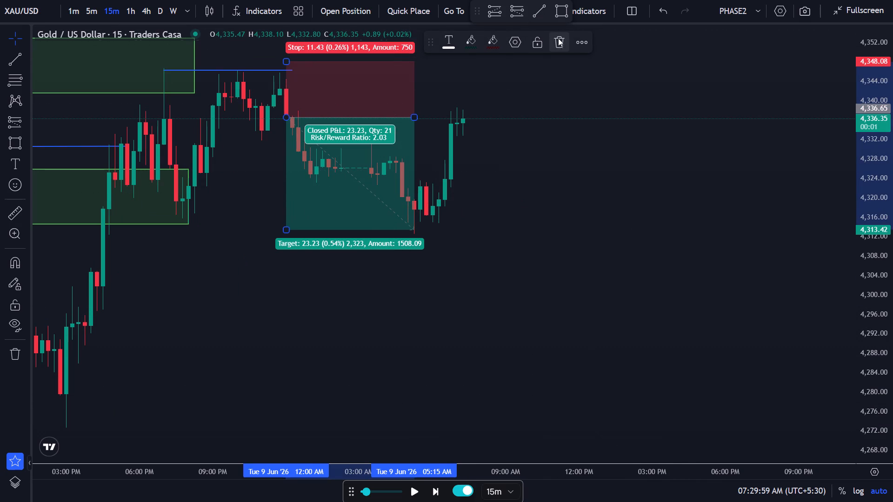
{"action": "left_click", "coordinate": [558, 40]}
Extend the upper blue high line nearly horizontally, at about 4,346, to just past the latest candle.
{"action": "left_click_drag", "start_coordinate": [300, 247], "coordinate": [354, 248]}
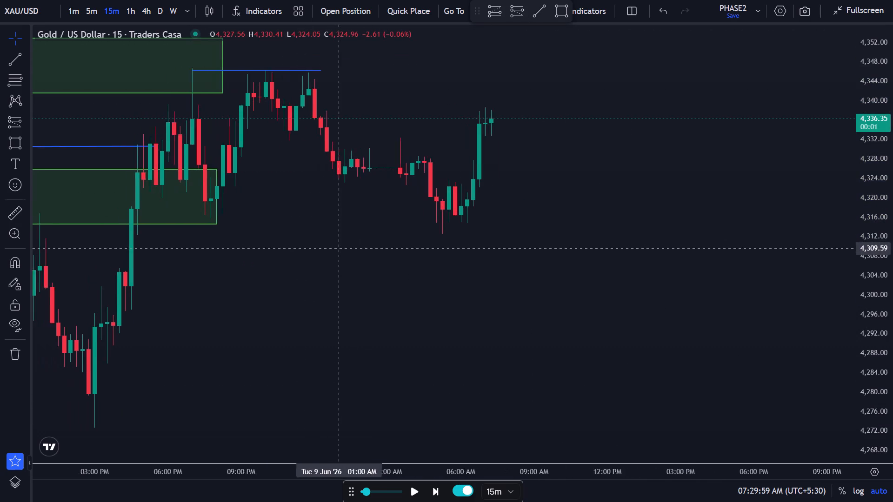
{"action": "left_click_drag", "start_coordinate": [354, 248], "coordinate": [440, 251]}
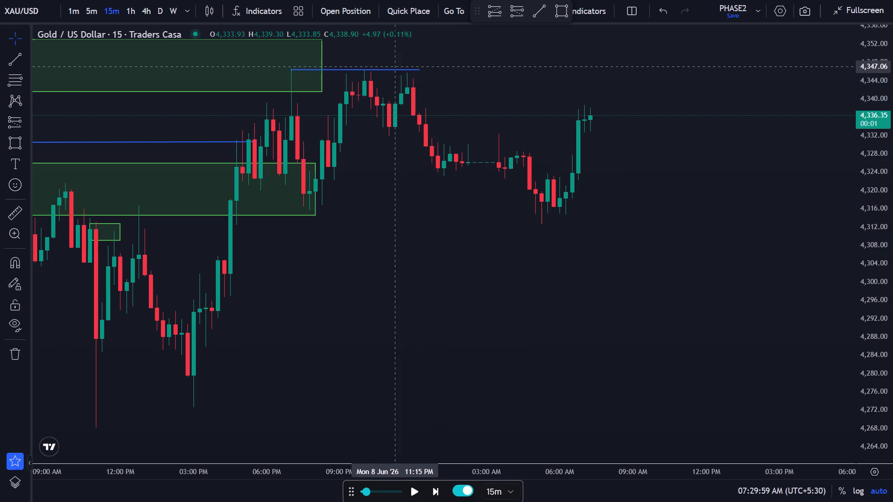
{"action": "left_click_drag", "start_coordinate": [420, 70], "coordinate": [573, 64]}
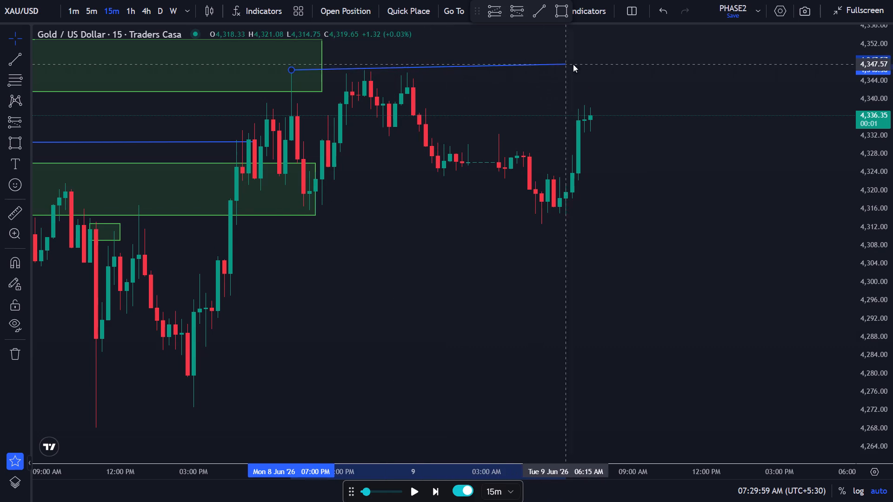
{"action": "left_click_drag", "start_coordinate": [573, 64], "coordinate": [608, 69]}
{"action": "left_click", "coordinate": [654, 107]}
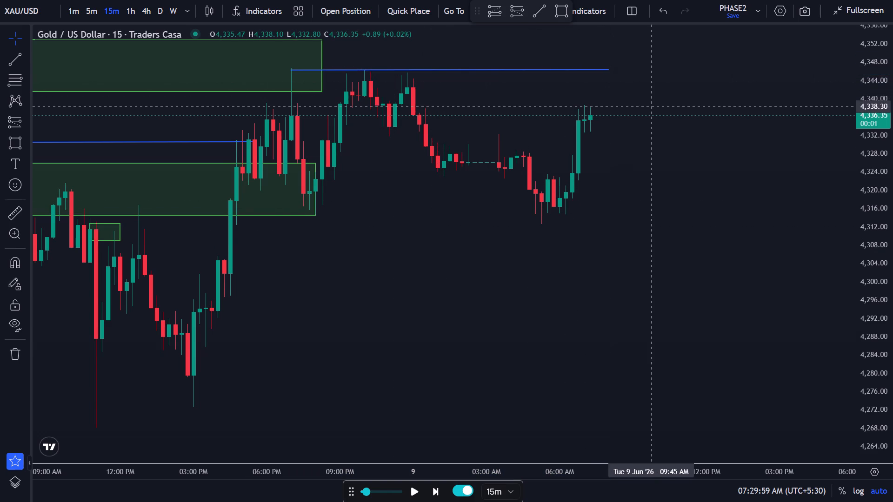
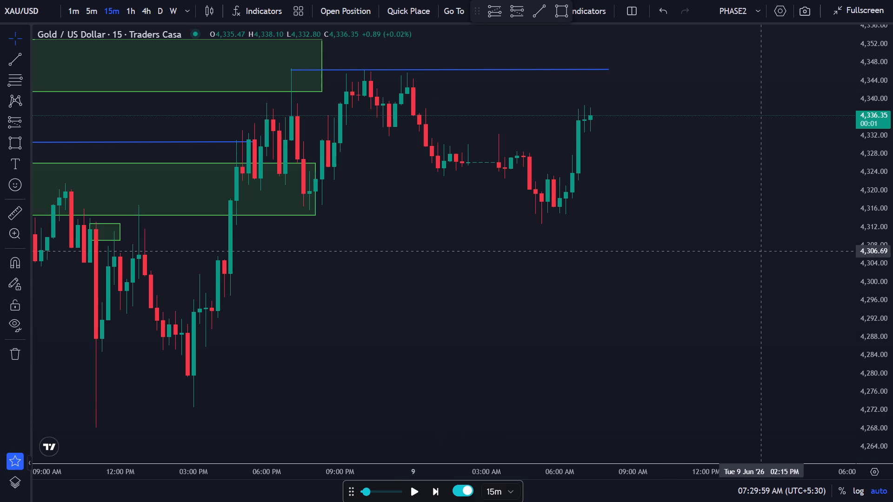
Draw a green rectangle zone from about 4,345.93 to 4,340.98, spanning 8 June 11:45 PM to 9 June 08:45 AM.
{"action": "left_click_drag", "start_coordinate": [731, 231], "coordinate": [668, 221]}
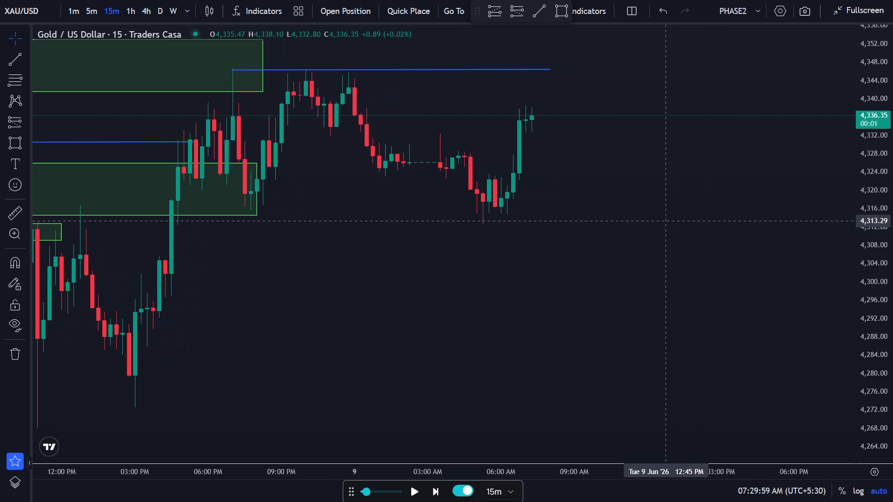
{"action": "left_click_drag", "start_coordinate": [616, 235], "coordinate": [715, 222]}
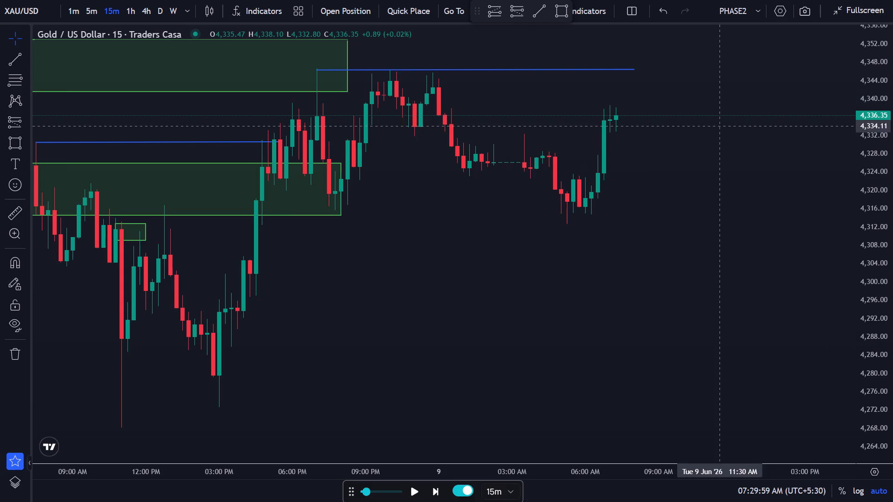
{"action": "left_click_drag", "start_coordinate": [715, 114], "coordinate": [666, 119]}
{"action": "scroll", "coordinate": [664, 117], "scroll_direction": "up", "scroll_amount": 3}
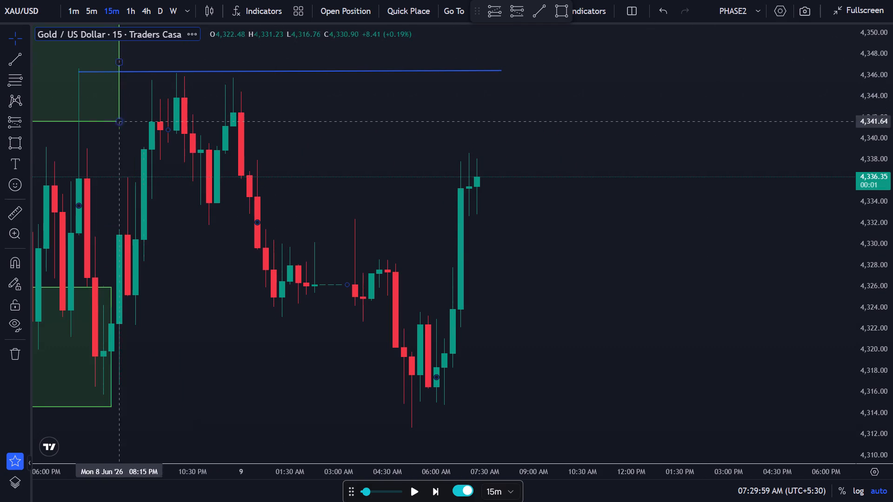
{"action": "left_click", "coordinate": [19, 146]}
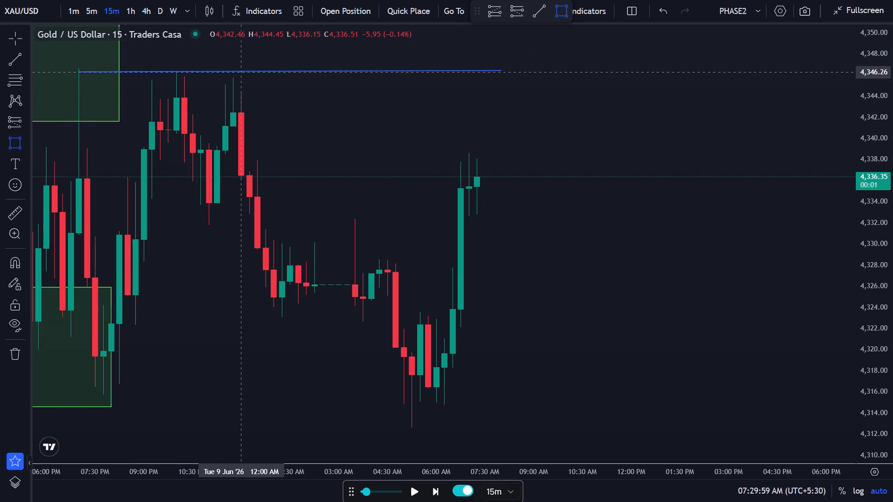
{"action": "left_click", "coordinate": [235, 76]}
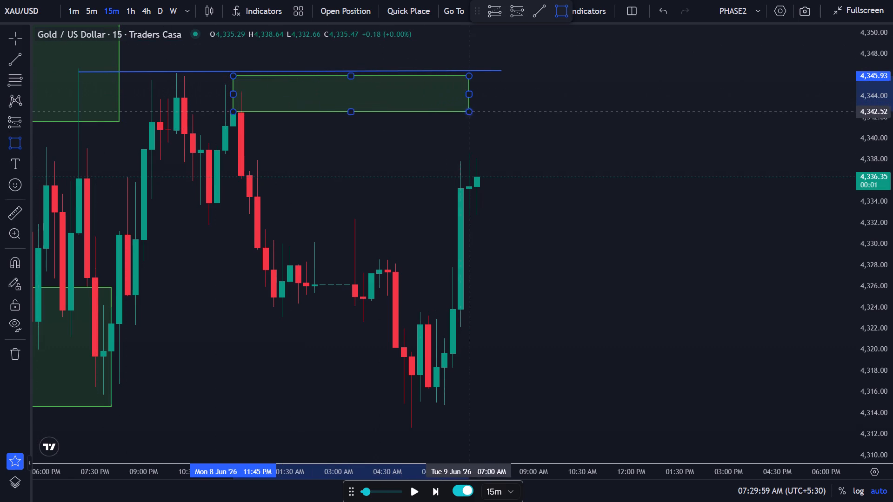
{"action": "left_click", "coordinate": [526, 128]}
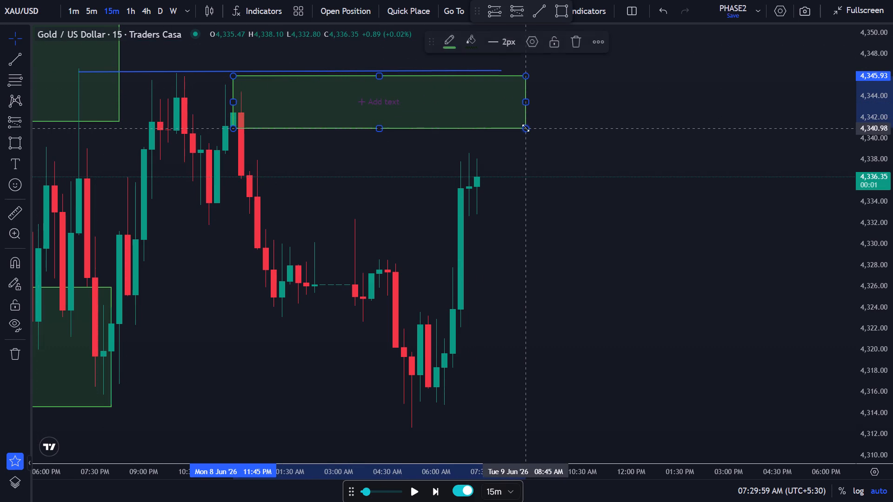
{"action": "left_click", "coordinate": [547, 104]}
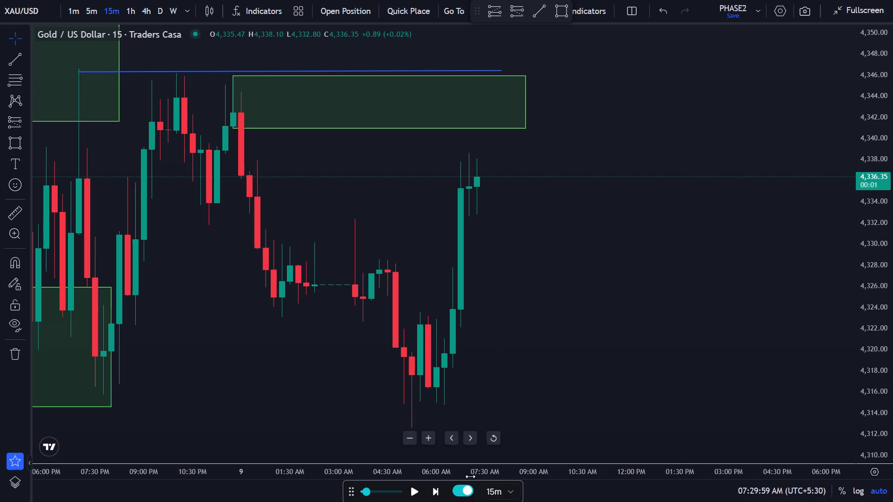
Advance the XAU/USD replay candle by candle on the 15-minute chart until 9 June, 09:44:59 AM.
{"action": "left_click", "coordinate": [437, 495]}
{"action": "triple_click", "coordinate": [437, 494]}
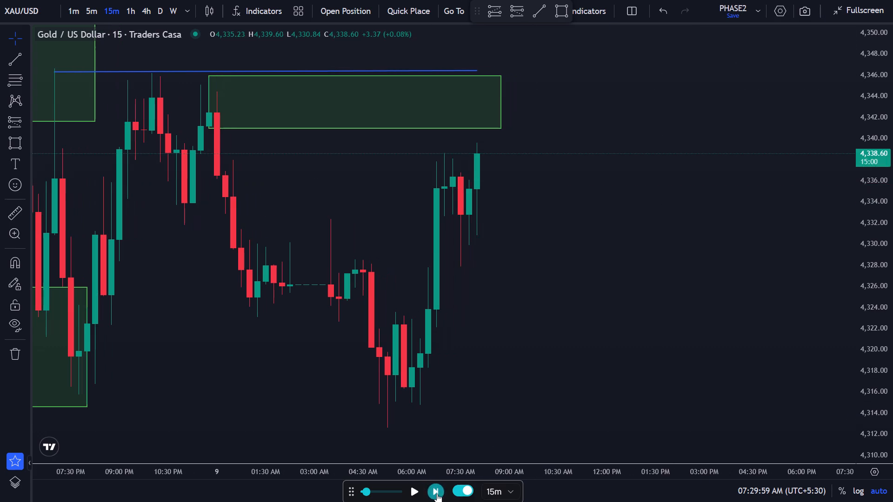
{"action": "left_click", "coordinate": [437, 494]}
{"action": "left_click", "coordinate": [437, 493]}
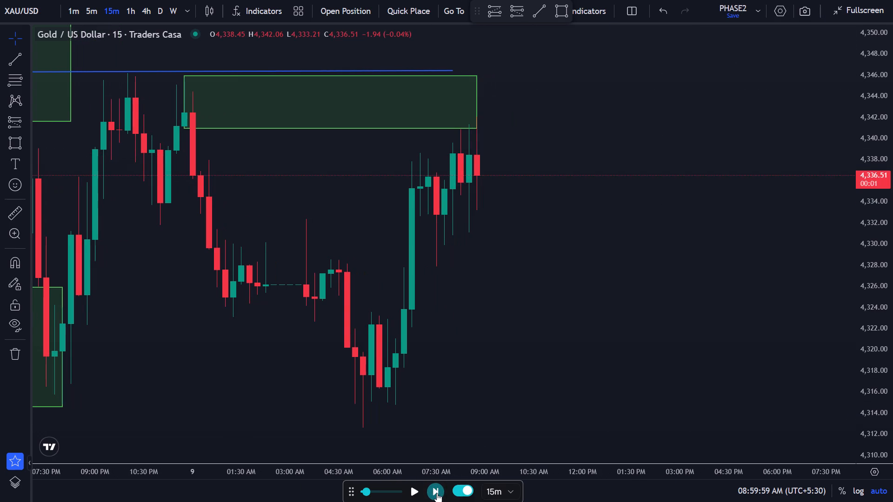
{"action": "left_click", "coordinate": [437, 493]}
{"action": "left_click", "coordinate": [437, 493]}
{"action": "left_click", "coordinate": [437, 493]}
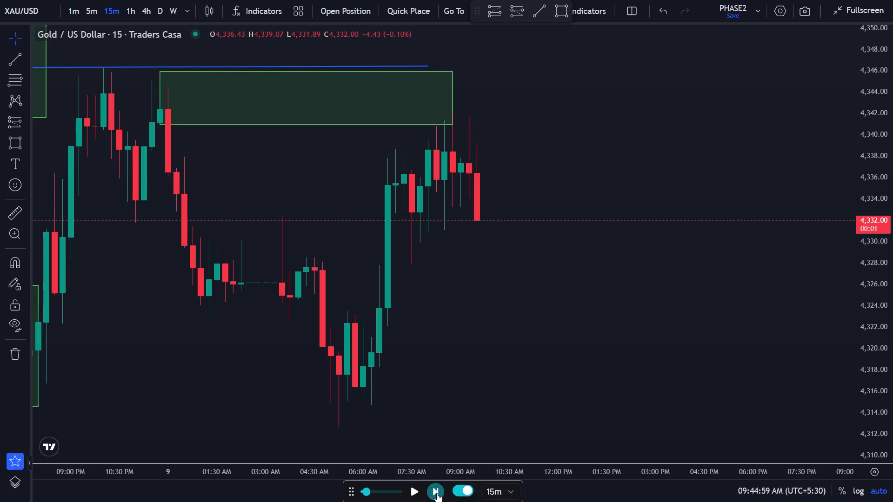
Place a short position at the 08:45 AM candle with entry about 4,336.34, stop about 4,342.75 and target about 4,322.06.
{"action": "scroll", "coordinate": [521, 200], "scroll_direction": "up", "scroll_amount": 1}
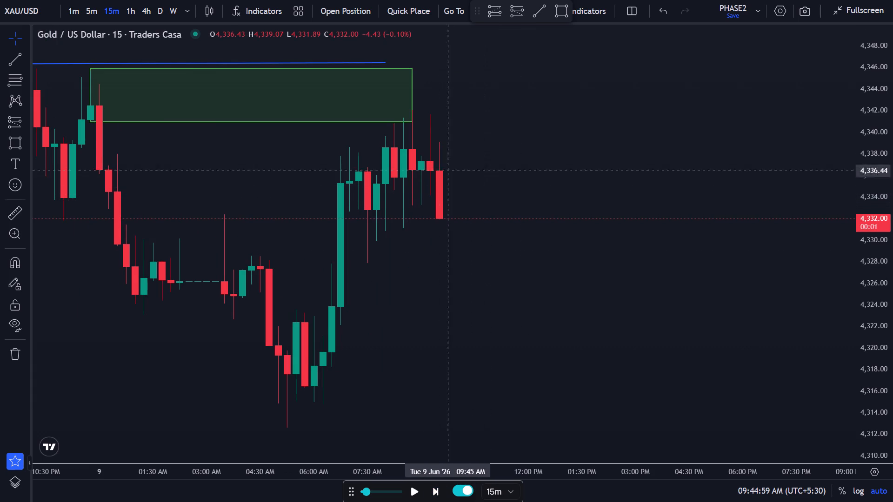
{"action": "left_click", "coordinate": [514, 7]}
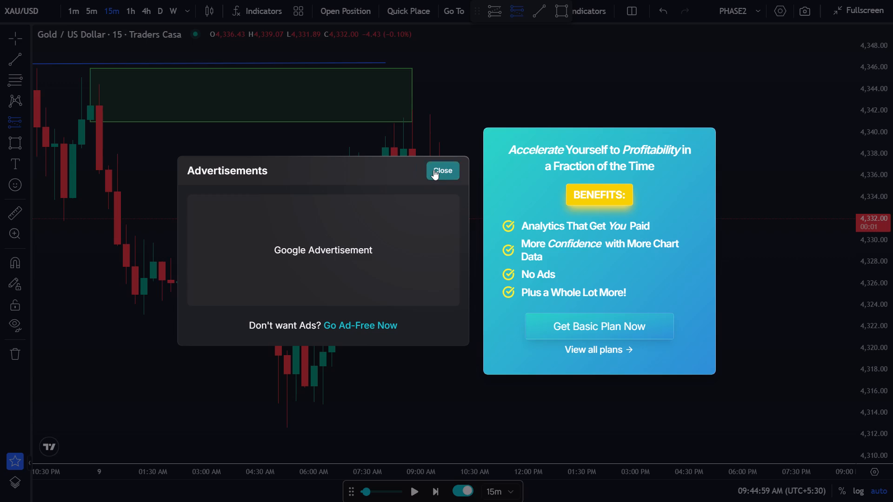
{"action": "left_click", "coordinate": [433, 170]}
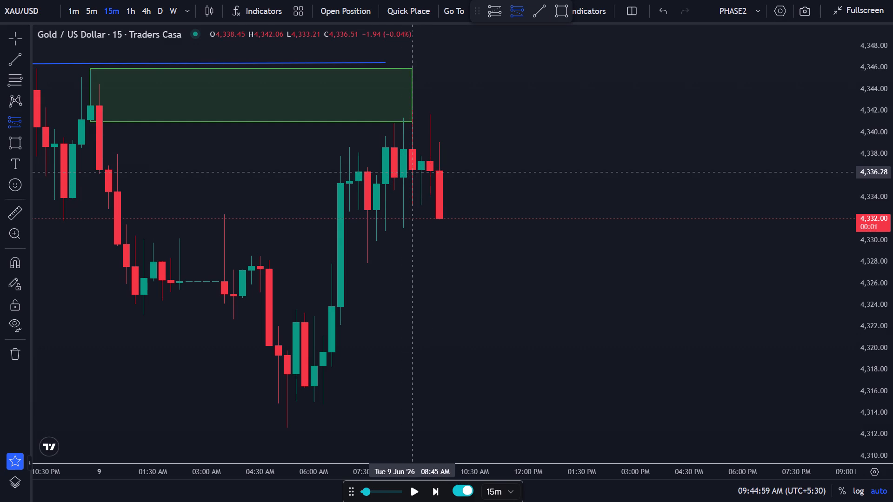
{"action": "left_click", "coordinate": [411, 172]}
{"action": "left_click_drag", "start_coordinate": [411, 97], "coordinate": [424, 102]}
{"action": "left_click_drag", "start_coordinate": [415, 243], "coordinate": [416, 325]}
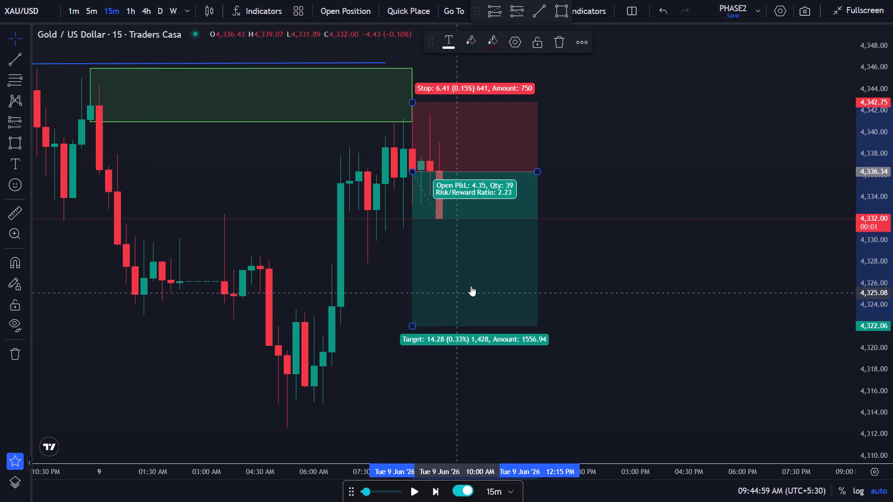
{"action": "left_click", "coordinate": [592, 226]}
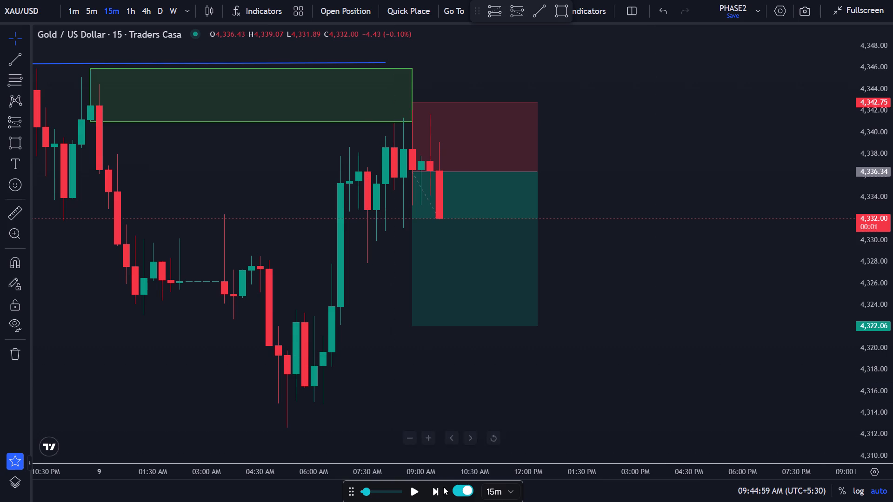
Advance the replay candle by candle on the 15-minute chart until 9 June, 11:59:59 AM.
{"action": "left_click", "coordinate": [433, 493]}
{"action": "left_click", "coordinate": [433, 493]}
{"action": "left_click", "coordinate": [434, 493]}
{"action": "triple_click", "coordinate": [434, 493]}
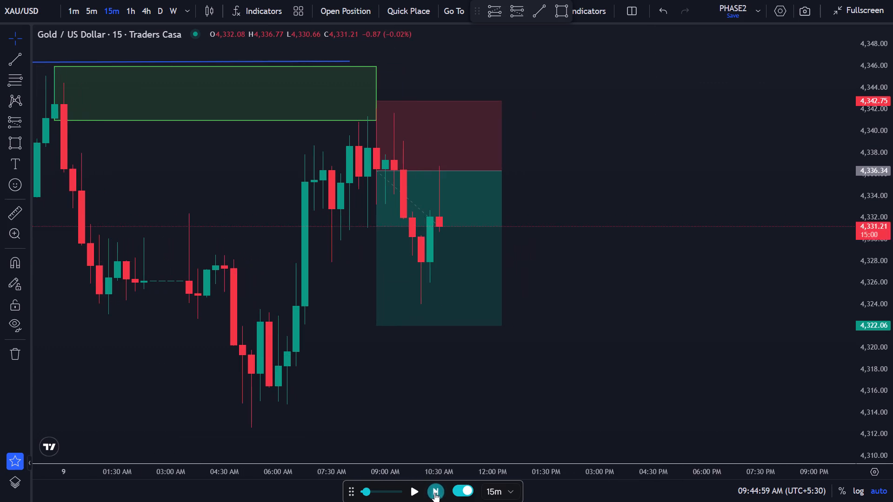
{"action": "triple_click", "coordinate": [434, 493]}
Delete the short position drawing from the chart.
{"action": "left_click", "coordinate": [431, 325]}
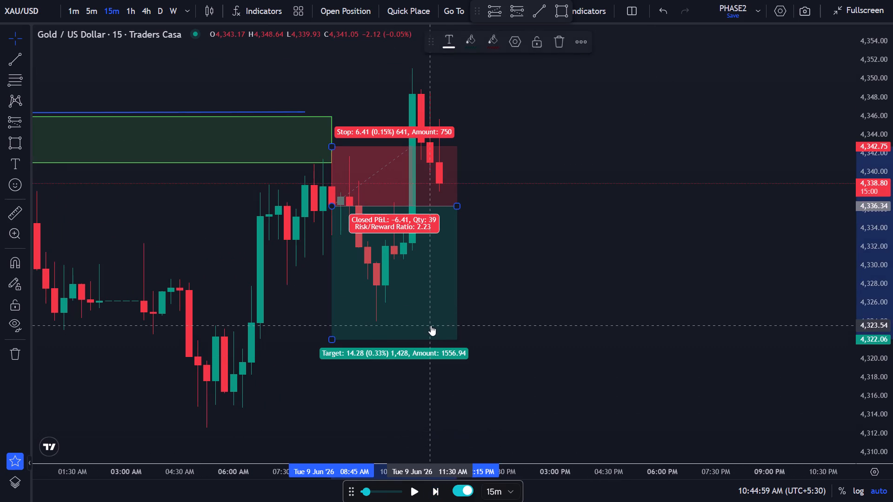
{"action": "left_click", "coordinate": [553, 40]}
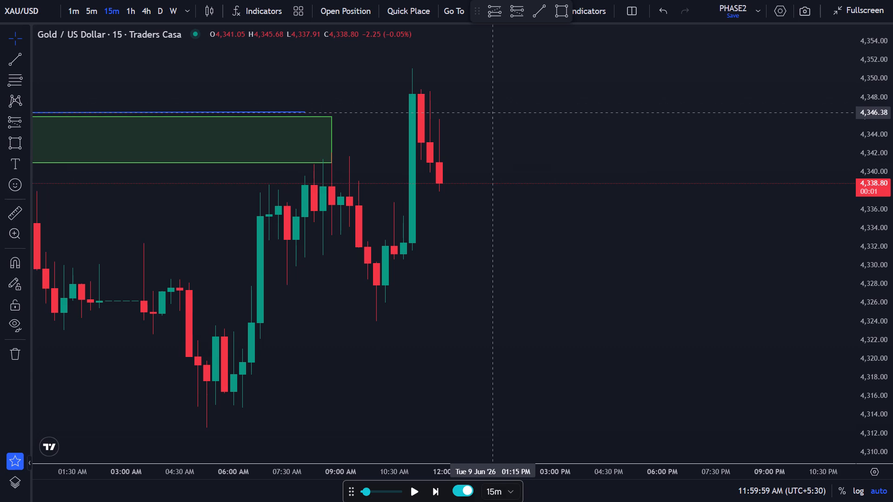
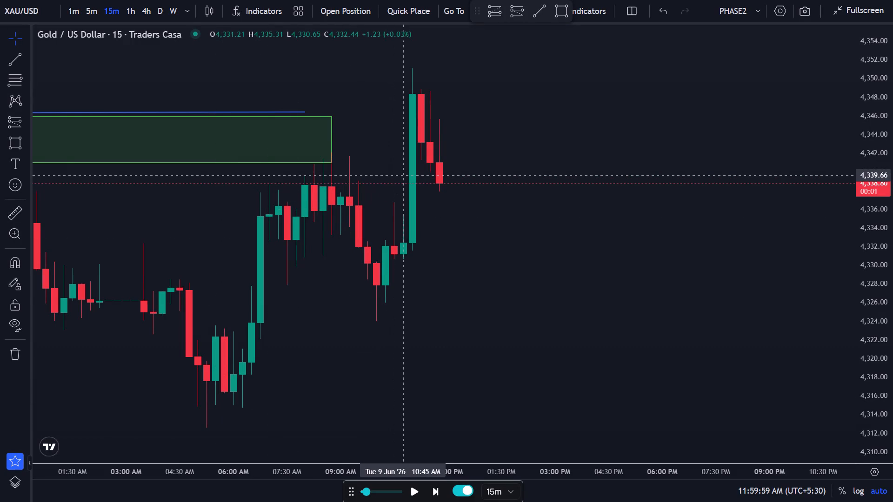
Examine the recent XAU/USD price action around the marked zone and high on the 5-minute and 15-minute charts.
{"action": "left_click_drag", "start_coordinate": [497, 159], "coordinate": [713, 171]}
{"action": "scroll", "coordinate": [692, 172], "scroll_direction": "up", "scroll_amount": 1}
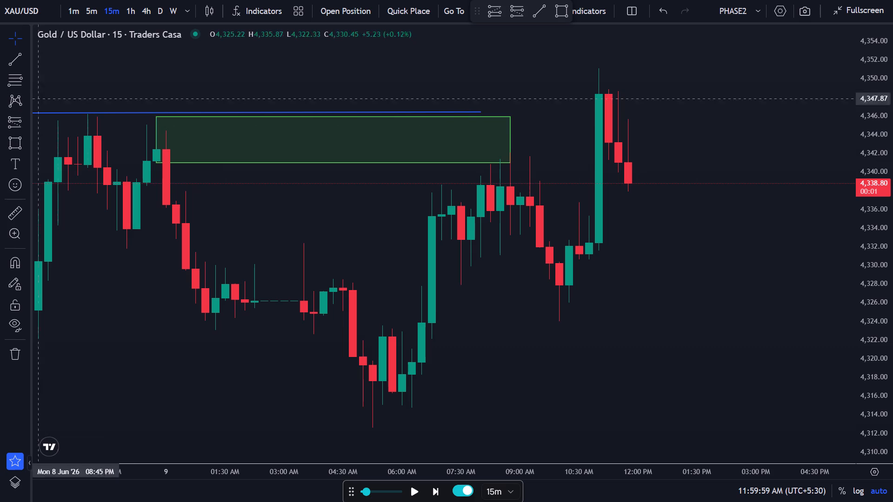
{"action": "left_click", "coordinate": [88, 13]}
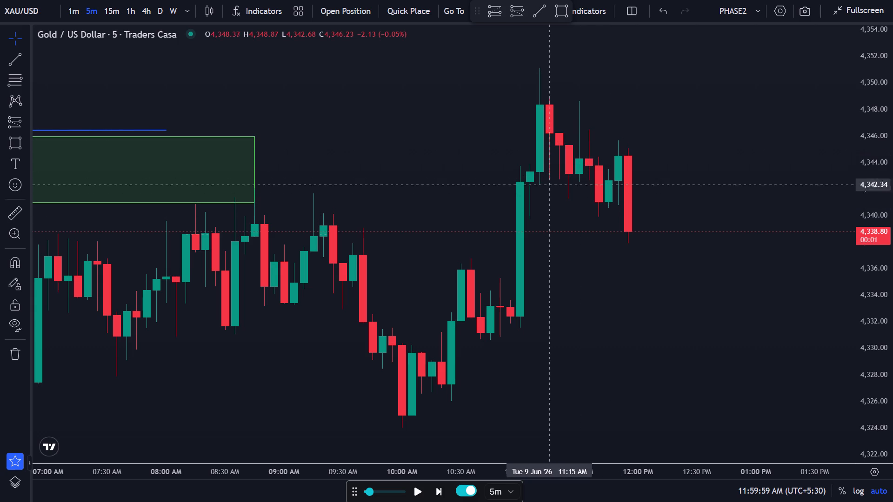
{"action": "scroll", "coordinate": [500, 277], "scroll_direction": "down", "scroll_amount": 5}
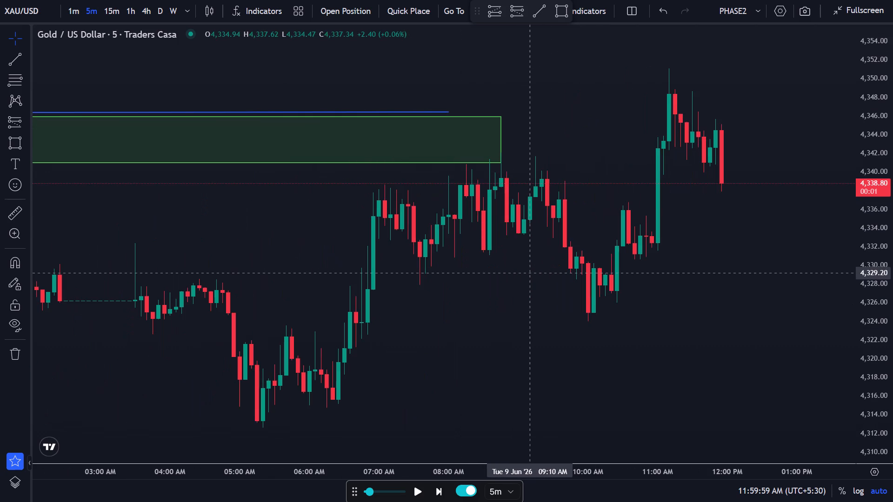
{"action": "scroll", "coordinate": [527, 273], "scroll_direction": "down", "scroll_amount": 3}
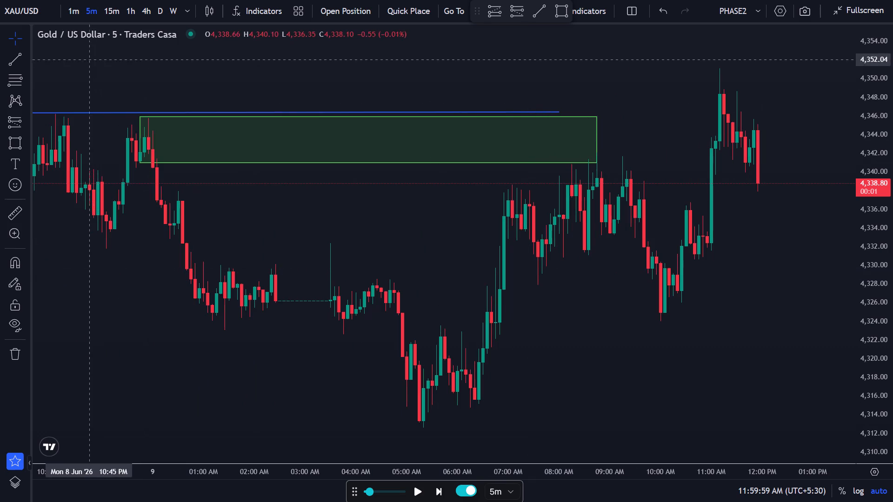
{"action": "left_click", "coordinate": [112, 12]}
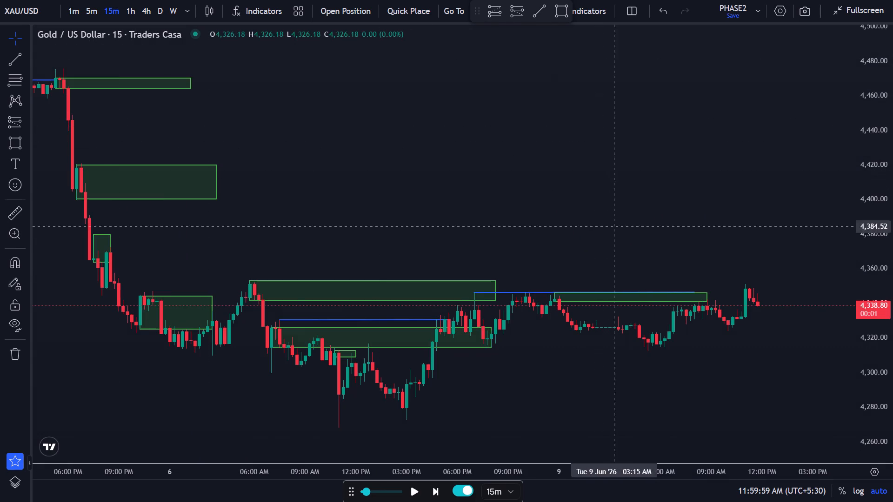
{"action": "scroll", "coordinate": [697, 296], "scroll_direction": "up", "scroll_amount": 2}
{"action": "scroll", "coordinate": [697, 296], "scroll_direction": "down", "scroll_amount": 1}
{"action": "scroll", "coordinate": [697, 296], "scroll_direction": "up", "scroll_amount": 5}
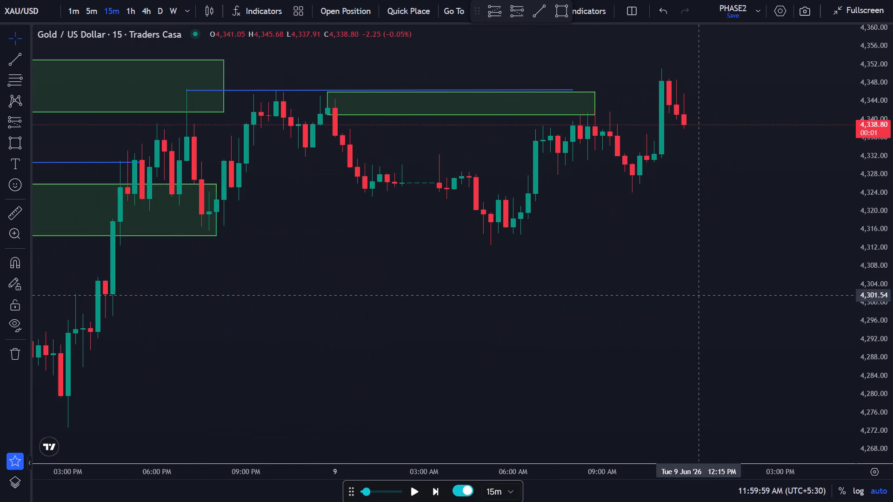
{"action": "scroll", "coordinate": [697, 296], "scroll_direction": "up", "scroll_amount": 1}
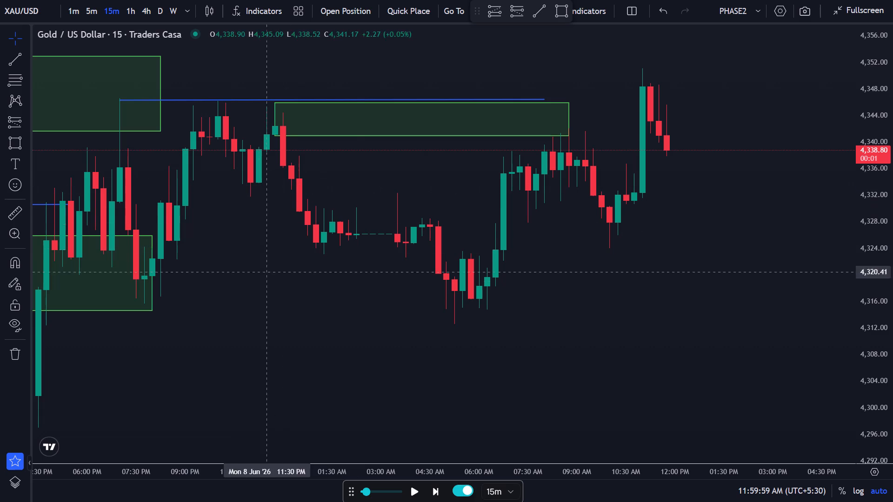
{"action": "left_click_drag", "start_coordinate": [646, 281], "coordinate": [533, 310]}
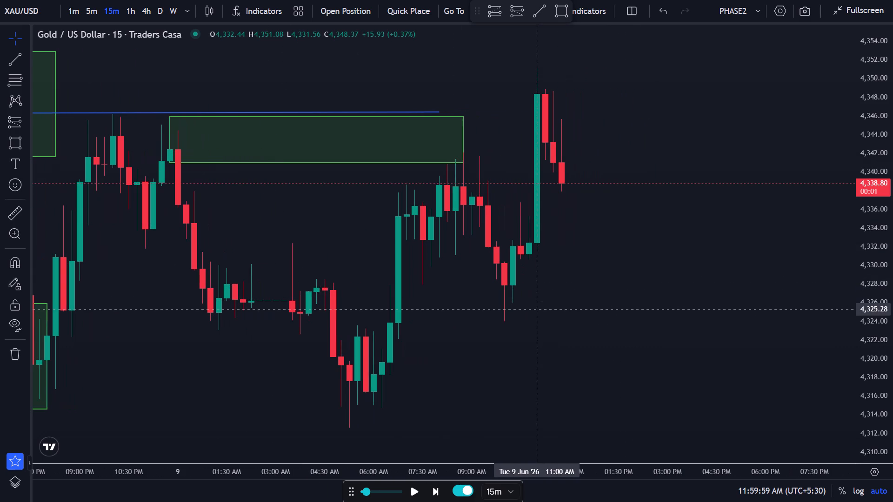
Place a short position at the 11:15 AM candle with entry about 4,343.27, stop about 4,350.97 and target about 4,331.38.
{"action": "scroll", "coordinate": [604, 279], "scroll_direction": "up", "scroll_amount": 2}
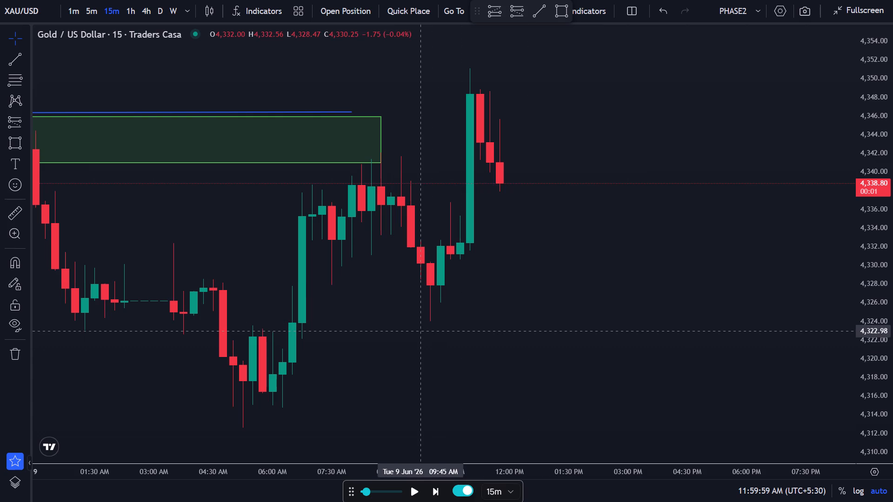
{"action": "scroll", "coordinate": [485, 228], "scroll_direction": "up", "scroll_amount": 1}
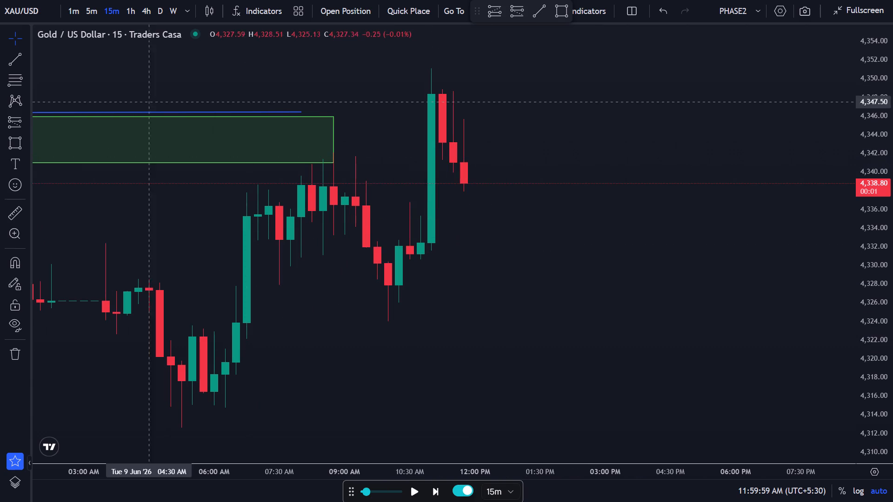
{"action": "left_click", "coordinate": [511, 13]}
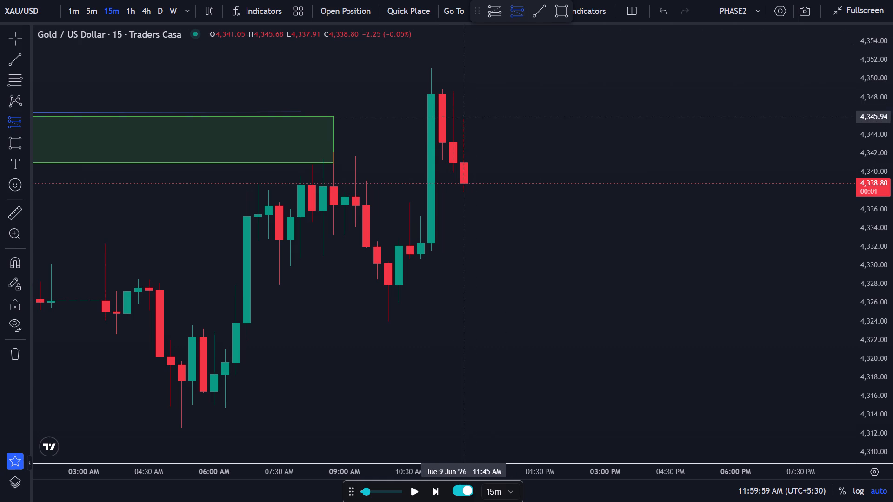
{"action": "left_click", "coordinate": [444, 141]}
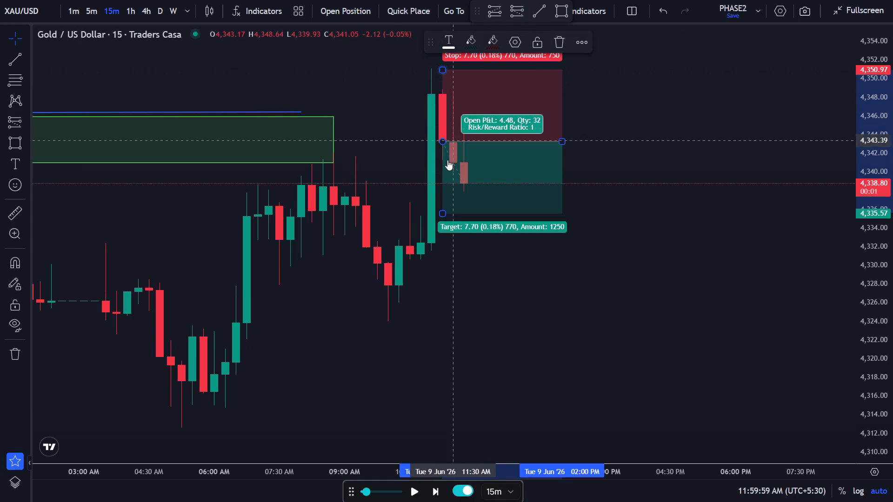
{"action": "left_click_drag", "start_coordinate": [446, 215], "coordinate": [446, 238]}
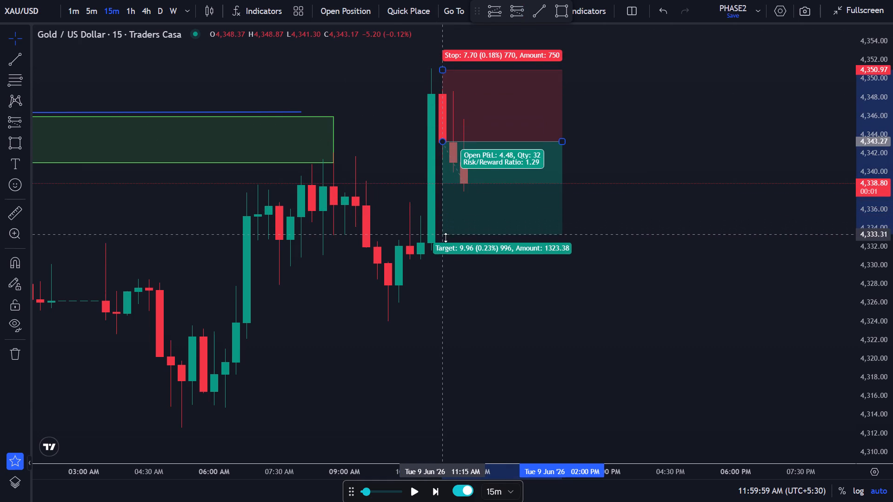
{"action": "left_click_drag", "start_coordinate": [446, 238], "coordinate": [446, 247]}
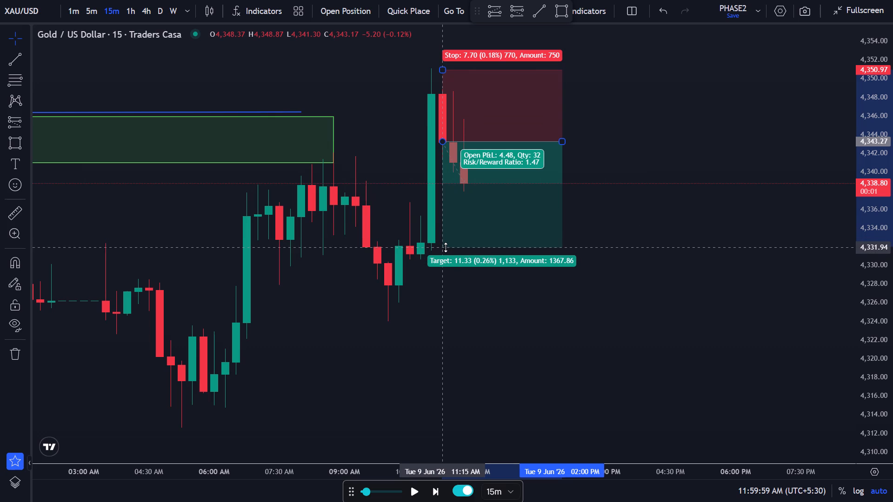
{"action": "left_click_drag", "start_coordinate": [446, 247], "coordinate": [444, 251]}
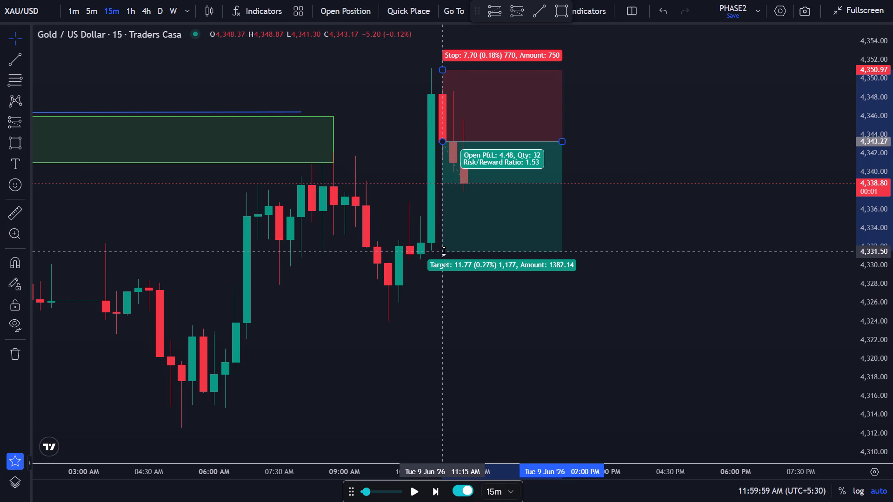
{"action": "left_click_drag", "start_coordinate": [444, 251], "coordinate": [444, 252]}
Advance the replay three candles on the 15-minute chart to 9 June, 12:44:59 PM.
{"action": "left_click", "coordinate": [436, 490]}
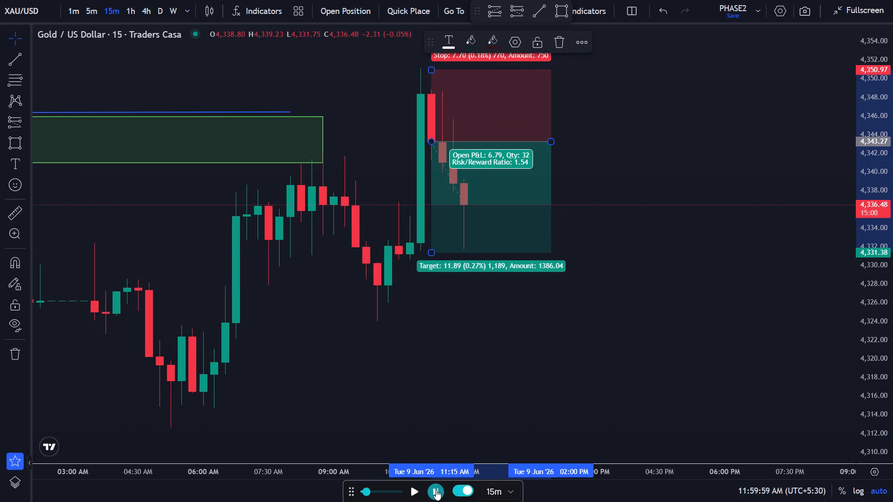
{"action": "left_click", "coordinate": [436, 490]}
{"action": "left_click", "coordinate": [436, 490]}
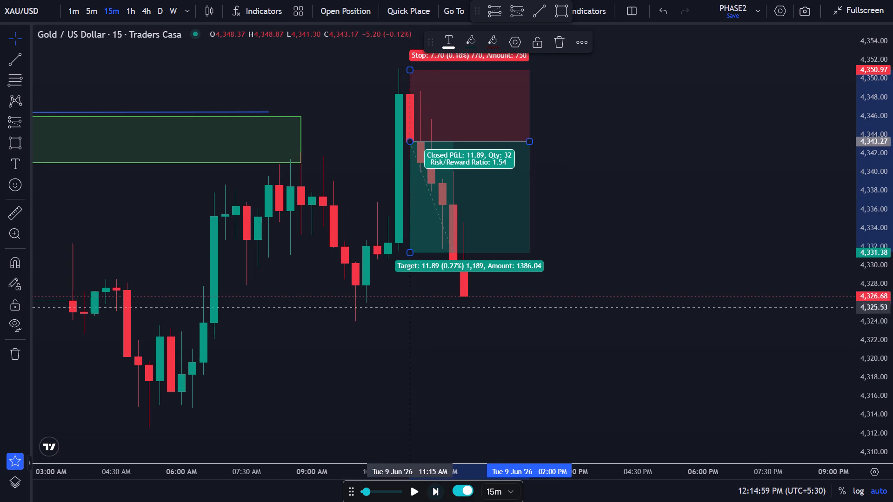
Lower the short position's target to about 4,328.27 and deselect the drawing.
{"action": "left_click_drag", "start_coordinate": [410, 251], "coordinate": [410, 297]}
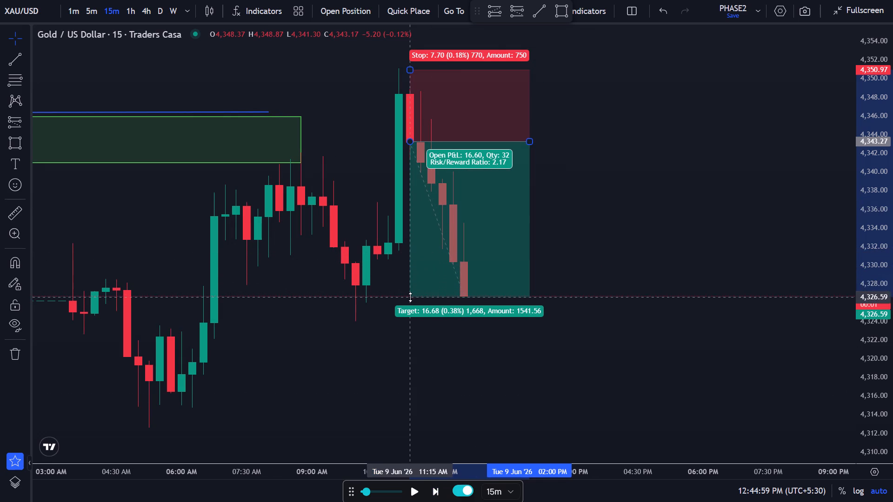
{"action": "left_click_drag", "start_coordinate": [410, 297], "coordinate": [411, 282]}
{"action": "left_click", "coordinate": [569, 158]}
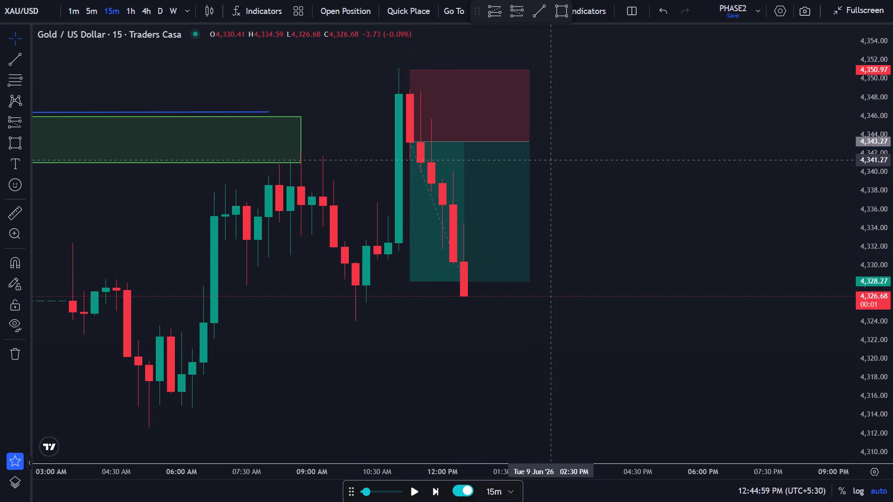
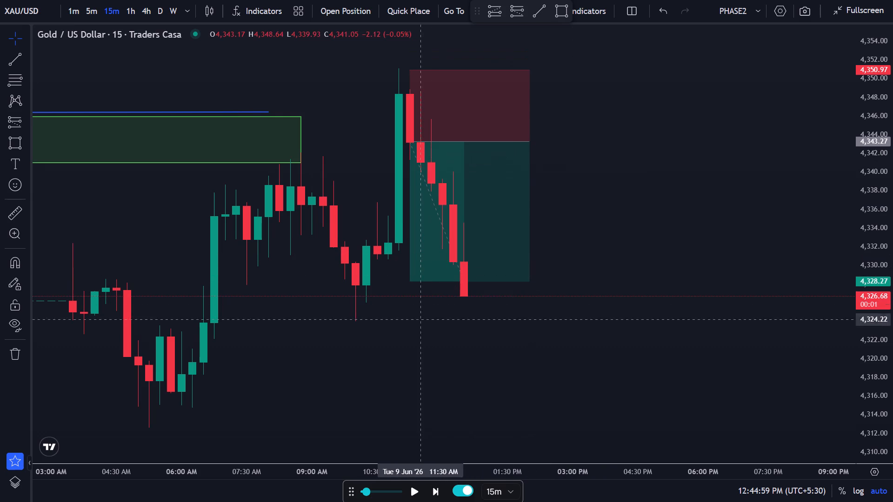
Delete the short position drawn at the 11:15 AM candle on the 15-minute chart.
{"action": "left_click_drag", "start_coordinate": [600, 265], "coordinate": [730, 262]}
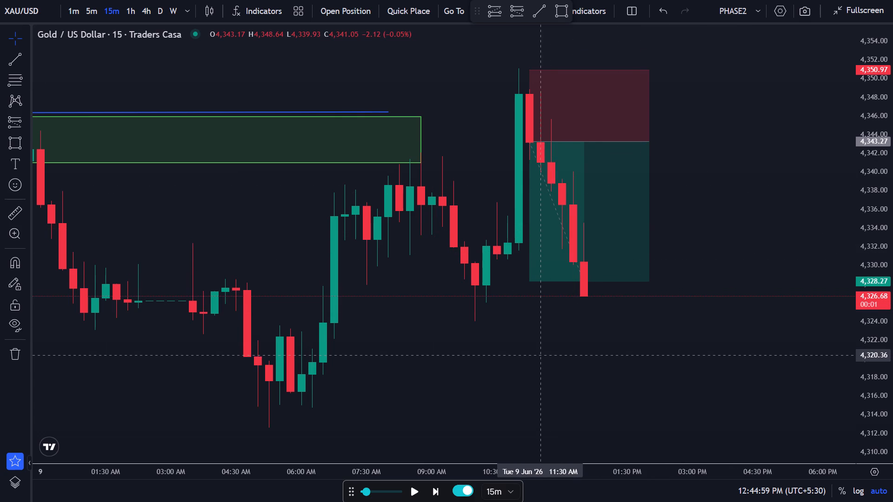
{"action": "left_click_drag", "start_coordinate": [541, 356], "coordinate": [493, 367]}
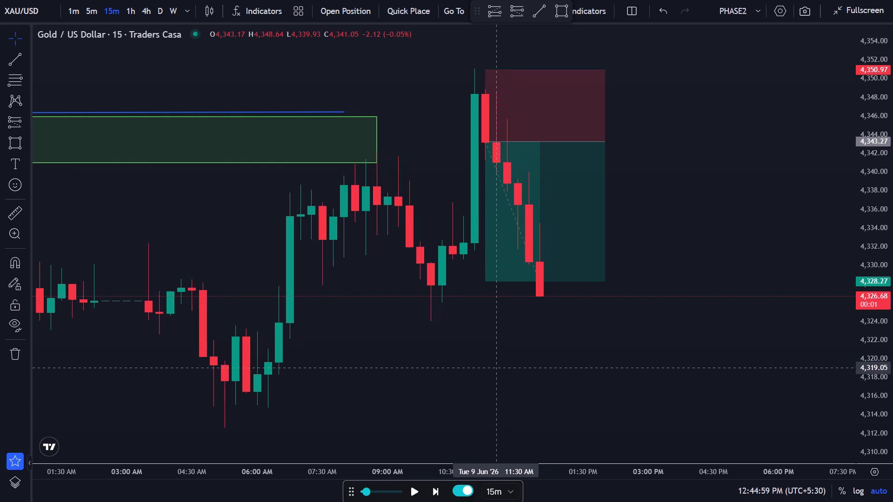
{"action": "left_click_drag", "start_coordinate": [493, 367], "coordinate": [435, 379]}
{"action": "left_click", "coordinate": [525, 278]}
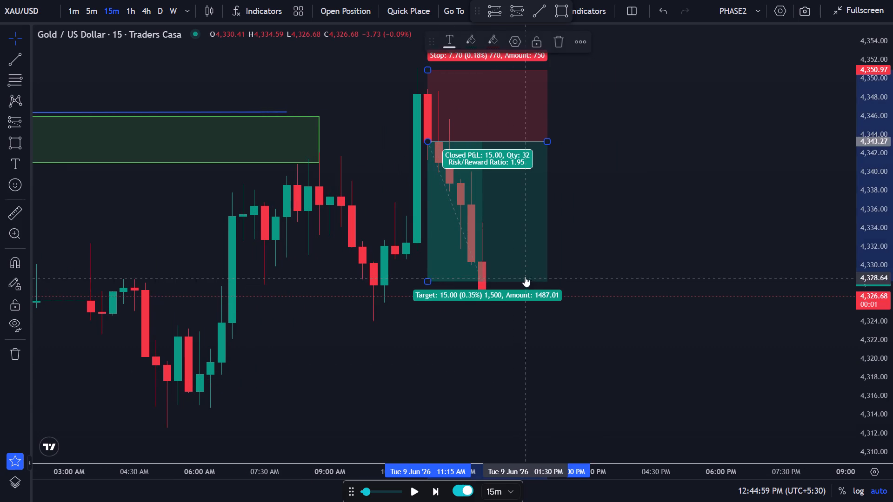
{"action": "left_click", "coordinate": [561, 43]}
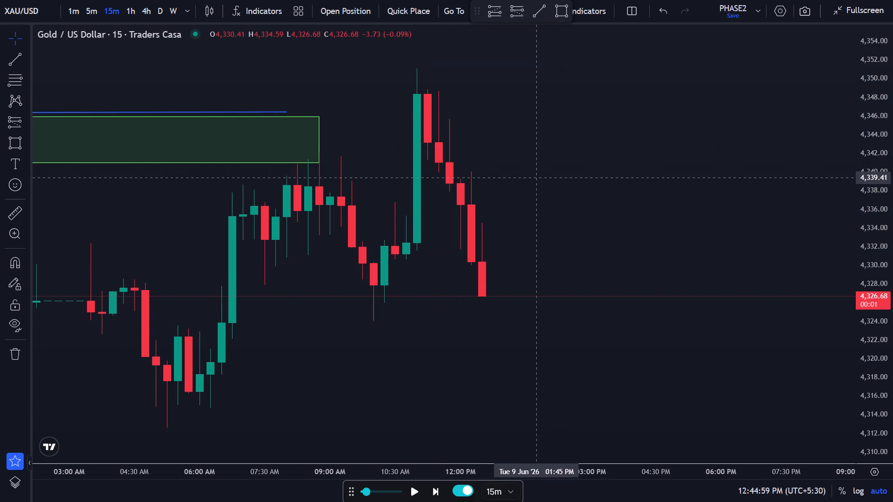
Draw a rectangle zone from the 11:15 AM candle to 4:00 PM, spanning about 4,348.43 down to 4,343.02.
{"action": "scroll", "coordinate": [536, 178], "scroll_direction": "up", "scroll_amount": 1}
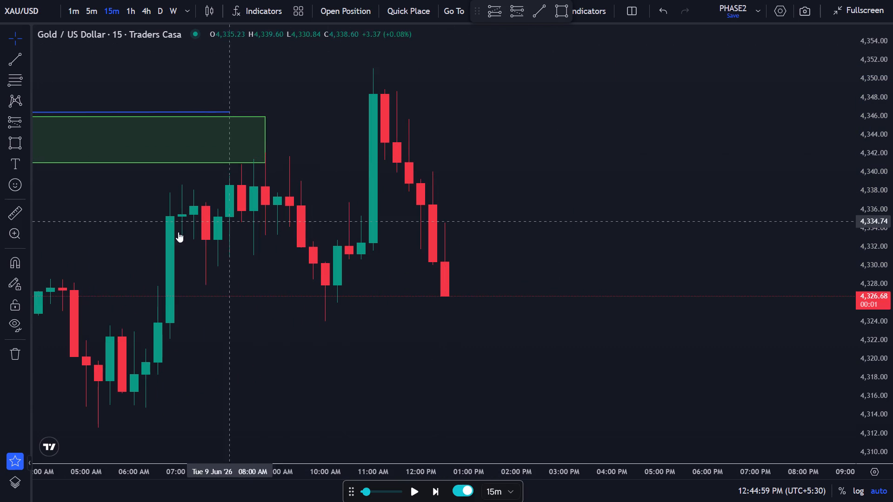
{"action": "left_click", "coordinate": [13, 146]}
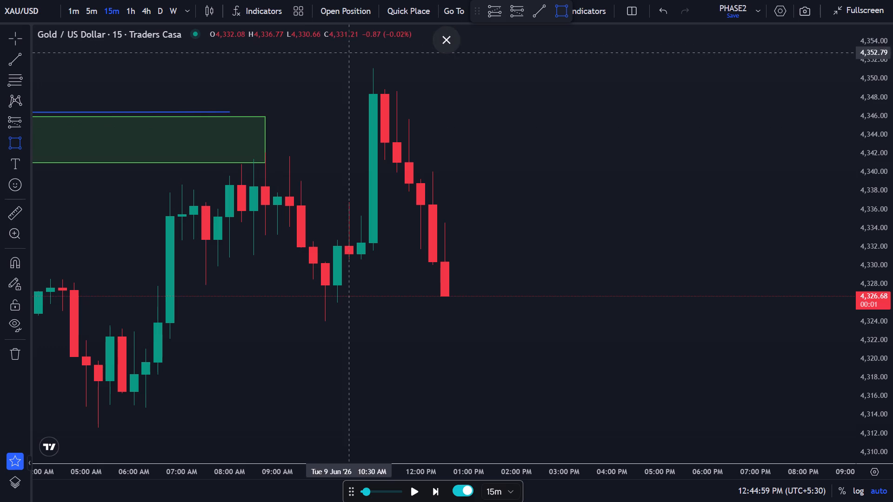
{"action": "left_click", "coordinate": [387, 93]}
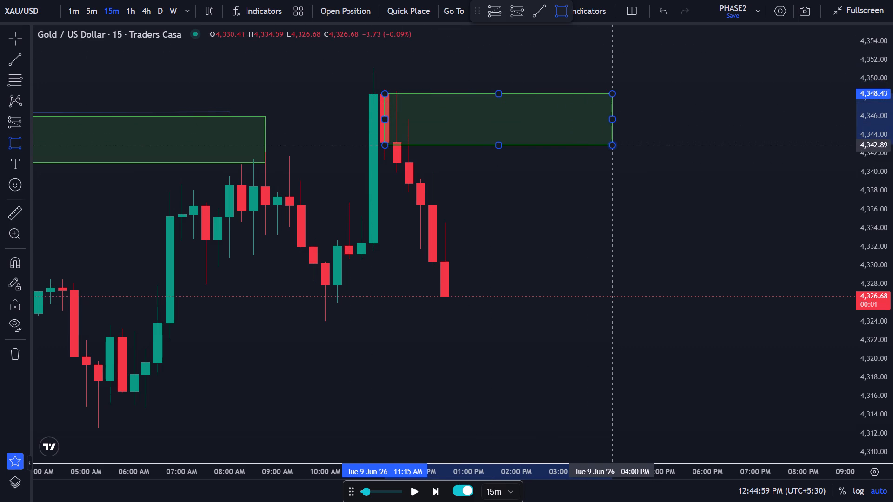
{"action": "left_click", "coordinate": [617, 144]}
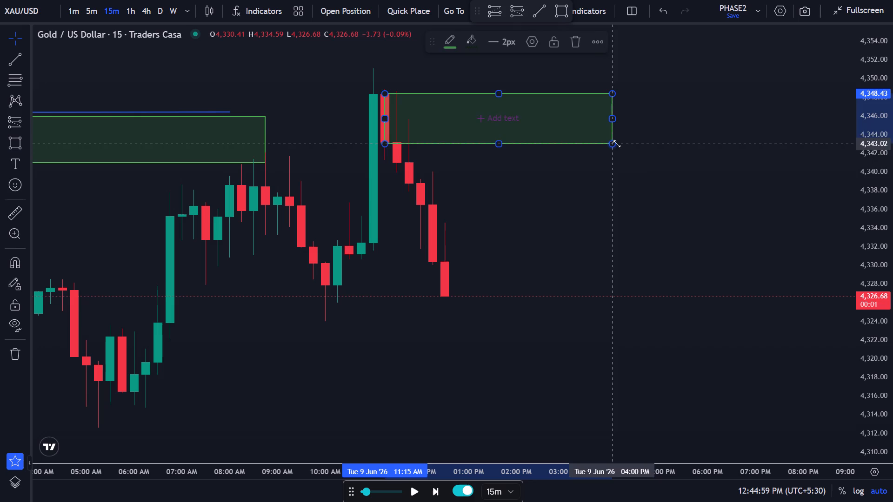
{"action": "left_click", "coordinate": [646, 123]}
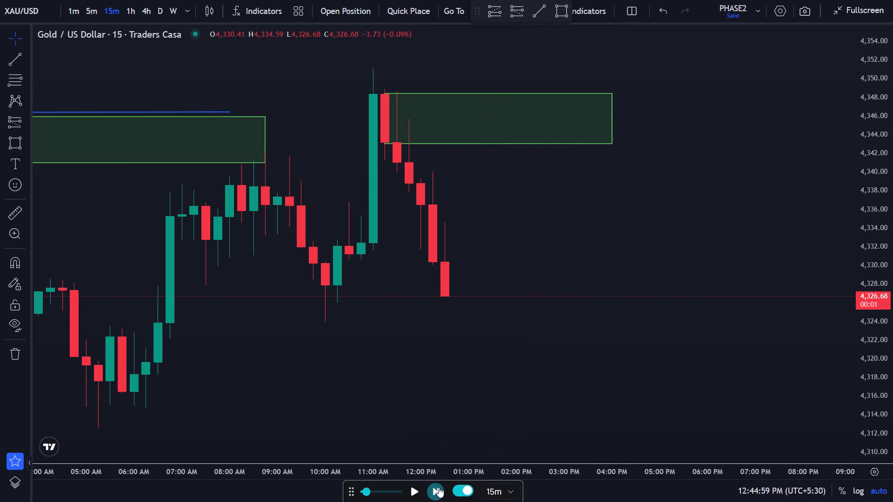
Advance the 15-minute replay to 9 June, 3:29:59 PM and dismiss the advertisement.
{"action": "triple_click", "coordinate": [439, 487]}
{"action": "triple_click", "coordinate": [439, 487]}
{"action": "triple_click", "coordinate": [439, 487]}
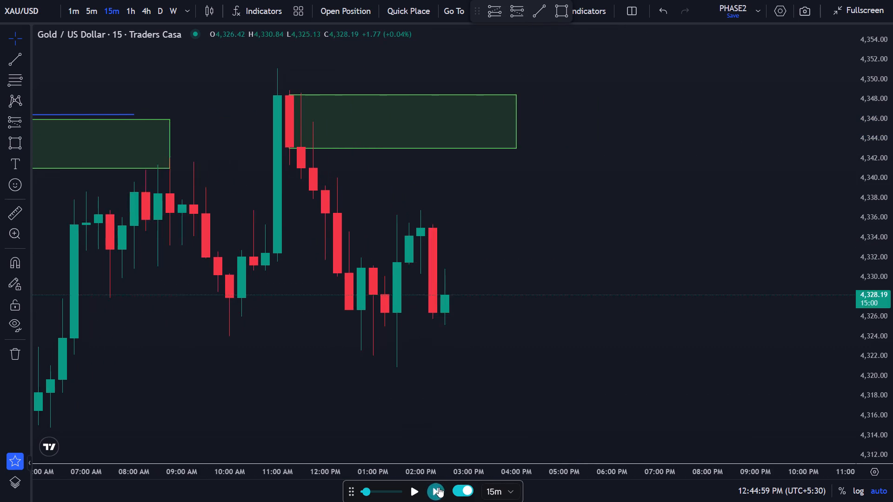
{"action": "double_click", "coordinate": [439, 487]}
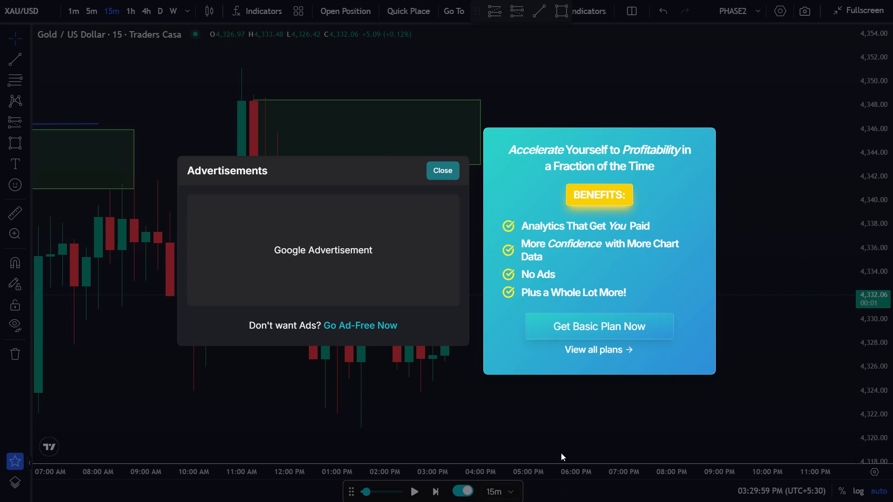
{"action": "left_click", "coordinate": [442, 170]}
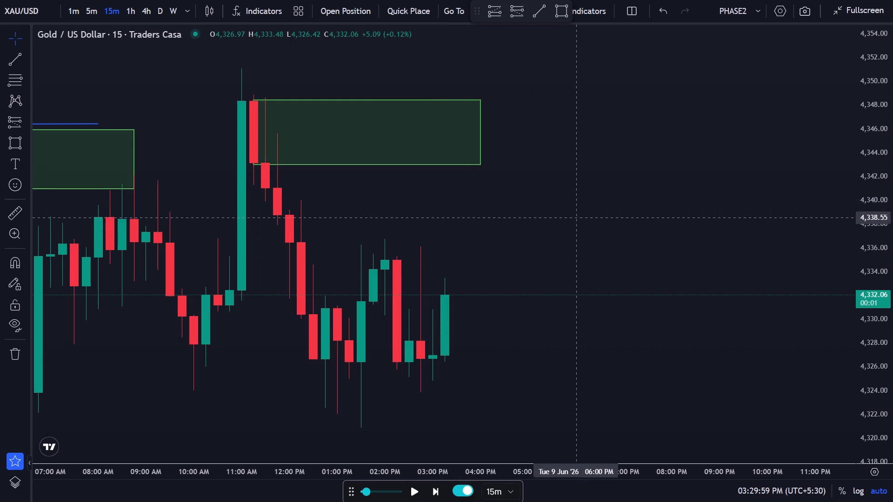
Advance the 15-minute replay further to 9 June, 5:59:59 PM.
{"action": "left_click_drag", "start_coordinate": [589, 223], "coordinate": [508, 231]}
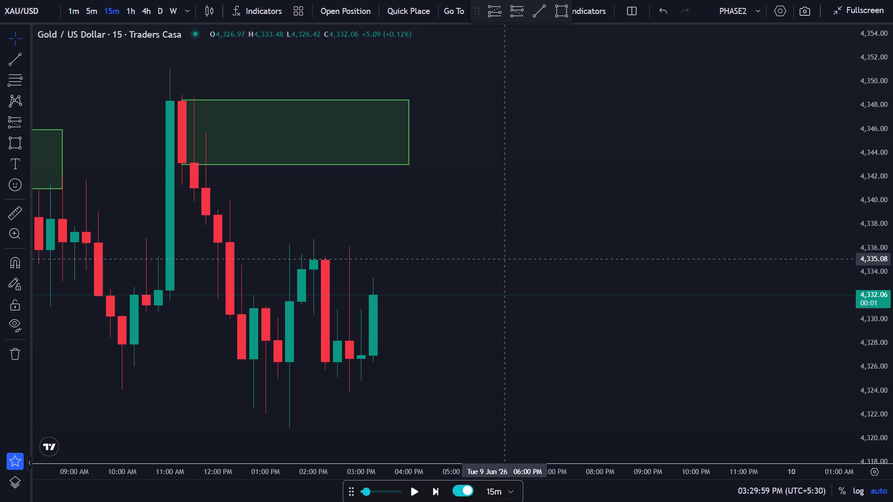
{"action": "left_click_drag", "start_coordinate": [514, 245], "coordinate": [586, 261]}
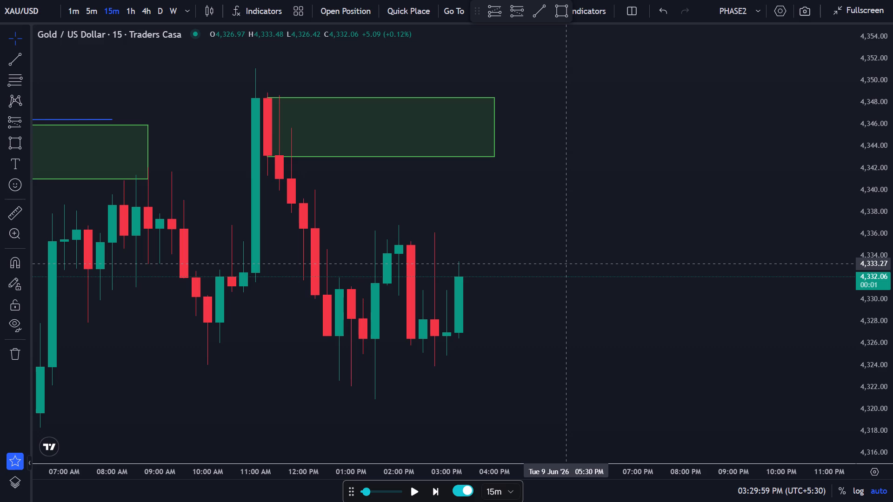
{"action": "triple_click", "coordinate": [438, 489]}
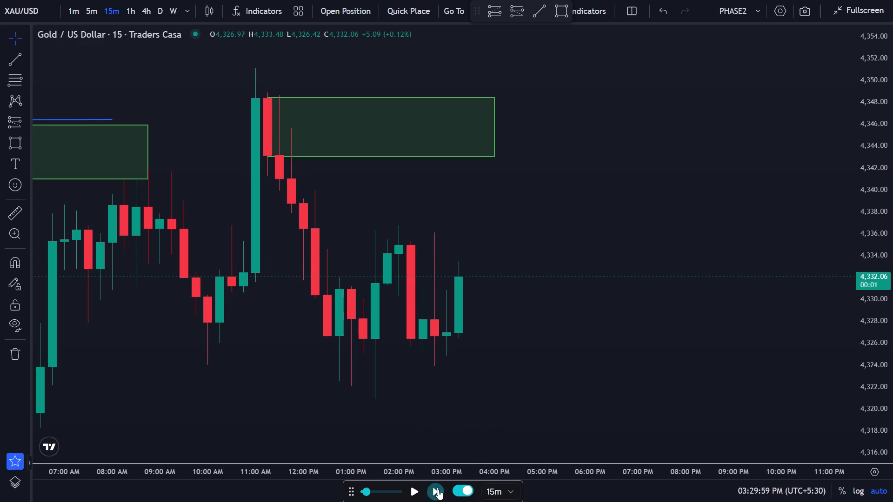
{"action": "triple_click", "coordinate": [438, 489]}
{"action": "triple_click", "coordinate": [437, 489]}
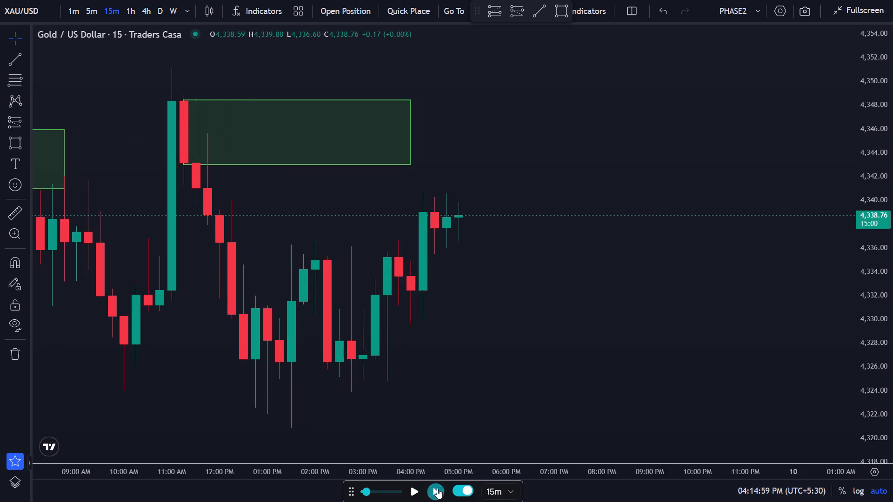
{"action": "left_click", "coordinate": [437, 489]}
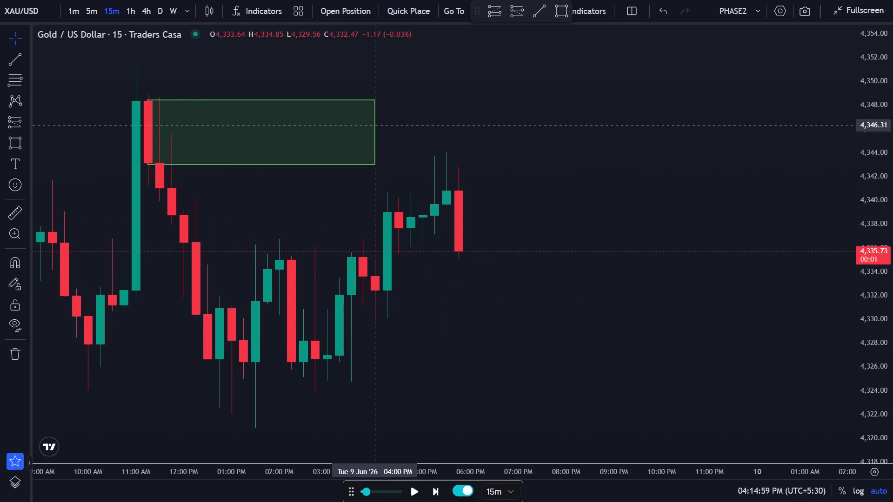
Extend the end of the 4,348.43–4,343.02 zone to 8:30 PM on 9 June.
{"action": "left_click_drag", "start_coordinate": [376, 134], "coordinate": [594, 162]}
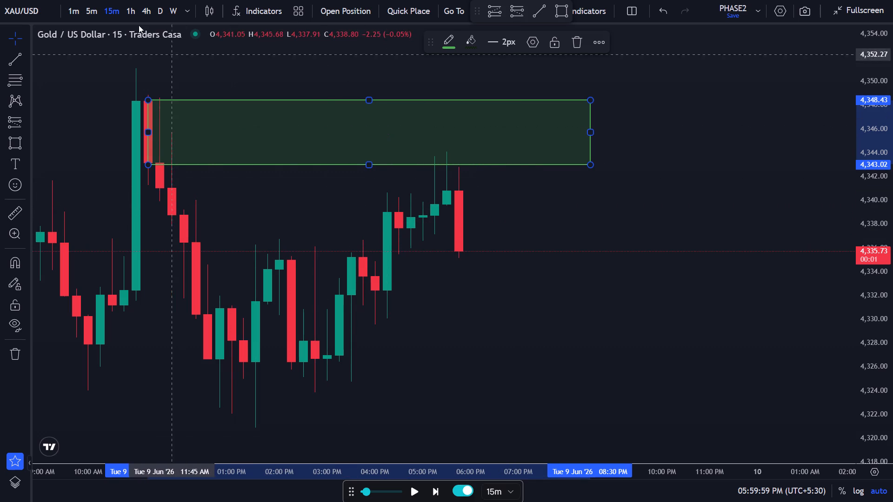
On the 5-minute chart, place a short position at the 5:40 PM candle with entry about 4,340.86 and stop about 4,344.90.
{"action": "left_click", "coordinate": [92, 12]}
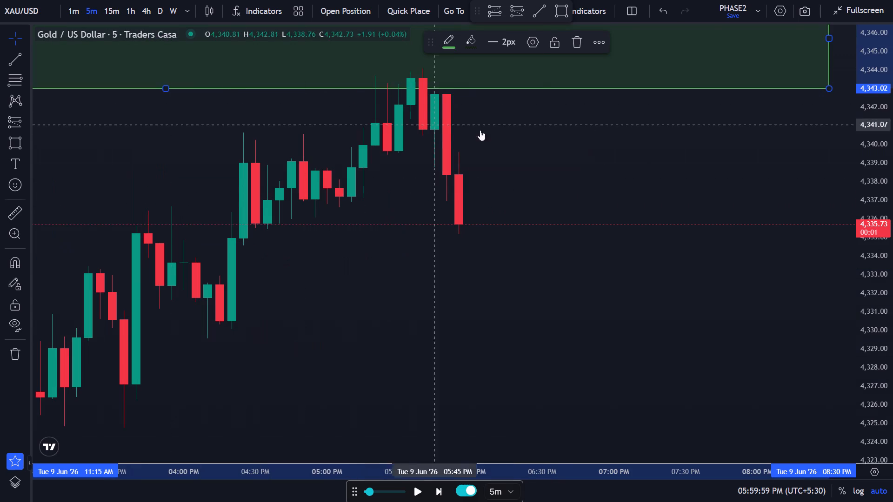
{"action": "scroll", "coordinate": [539, 144], "scroll_direction": "down", "scroll_amount": 2}
{"action": "left_click_drag", "start_coordinate": [500, 147], "coordinate": [487, 245]}
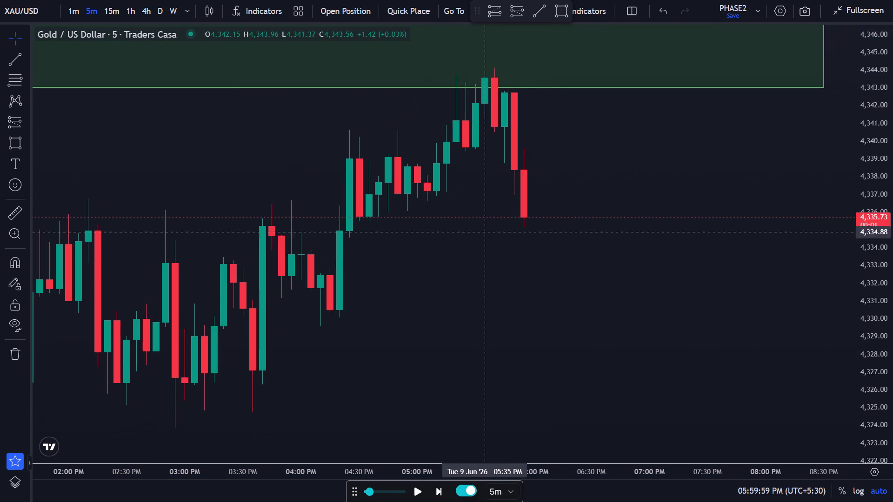
{"action": "left_click_drag", "start_coordinate": [487, 245], "coordinate": [487, 272]}
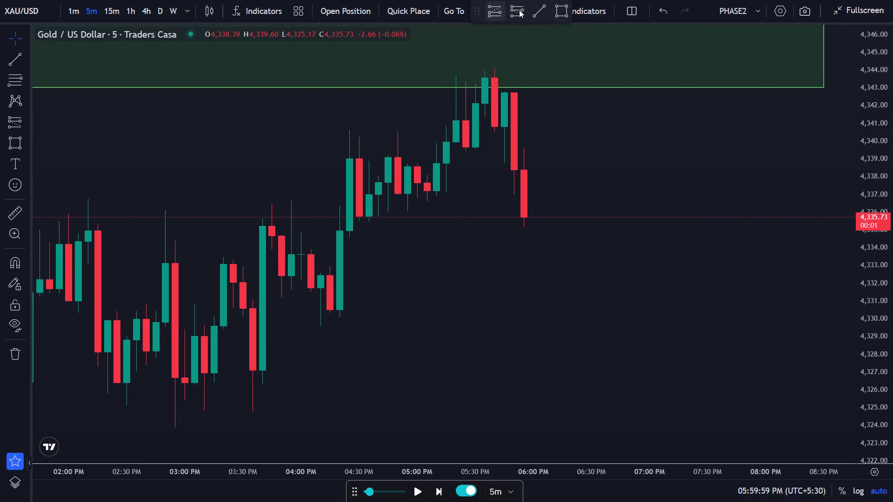
{"action": "left_click", "coordinate": [519, 10]}
{"action": "left_click", "coordinate": [498, 126]}
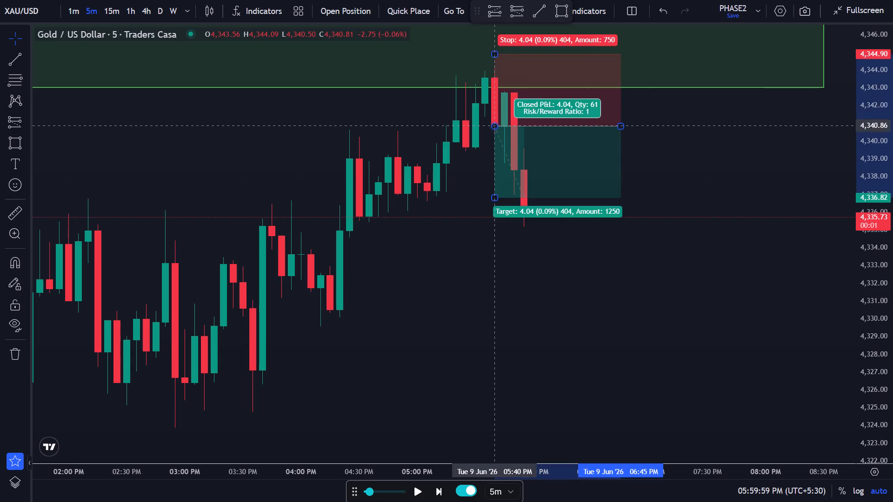
{"action": "left_click", "coordinate": [420, 107]}
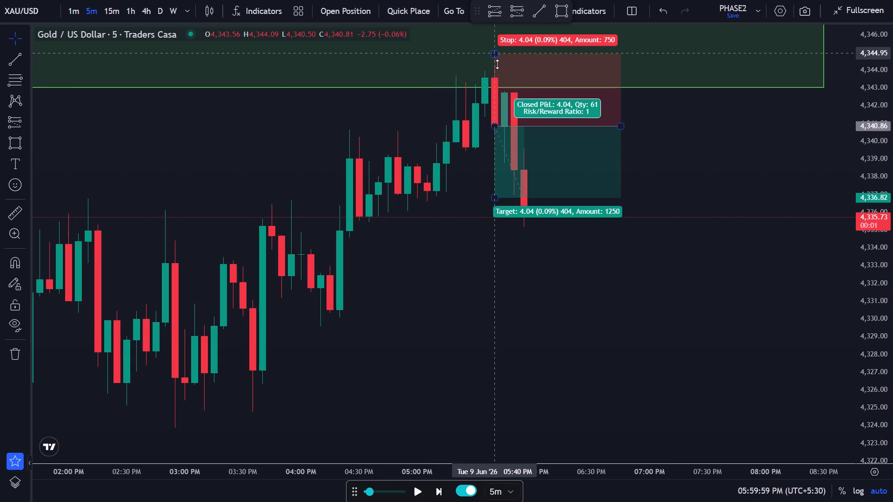
Lower the short position's target to about 4,332.75 and deselect the drawing.
{"action": "left_click_drag", "start_coordinate": [496, 197], "coordinate": [496, 213]}
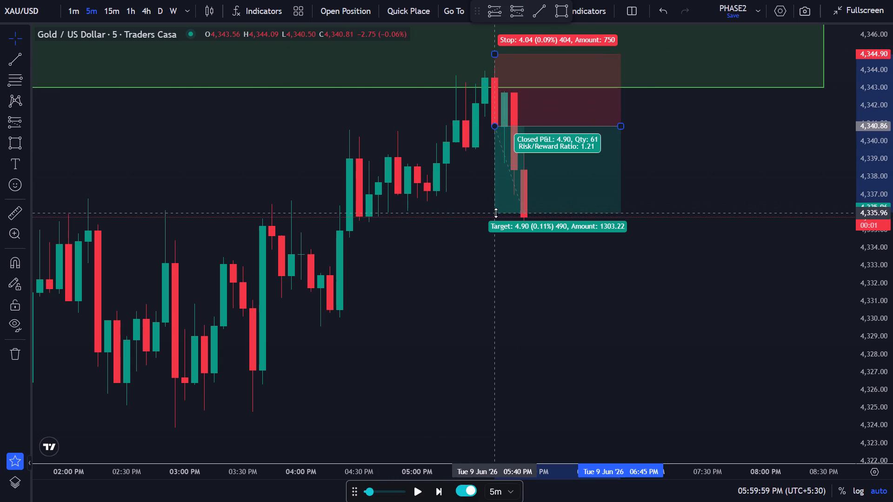
{"action": "left_click_drag", "start_coordinate": [496, 213], "coordinate": [491, 238]}
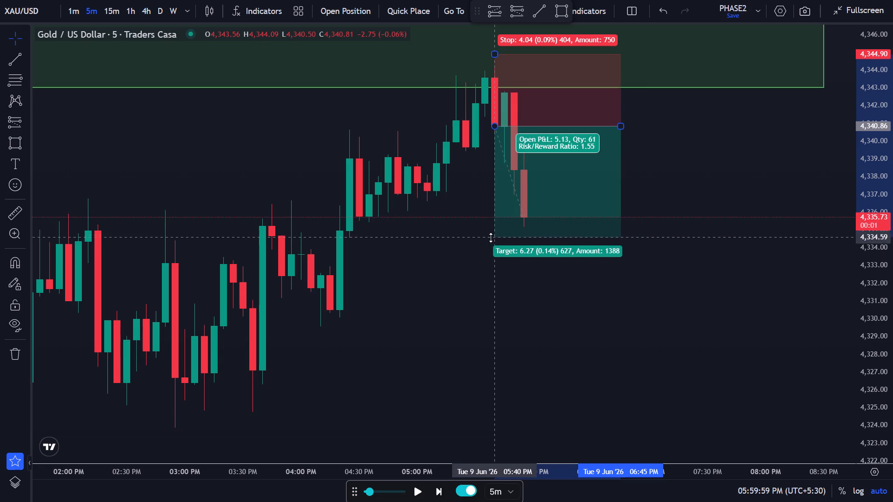
{"action": "left_click_drag", "start_coordinate": [491, 238], "coordinate": [490, 260]}
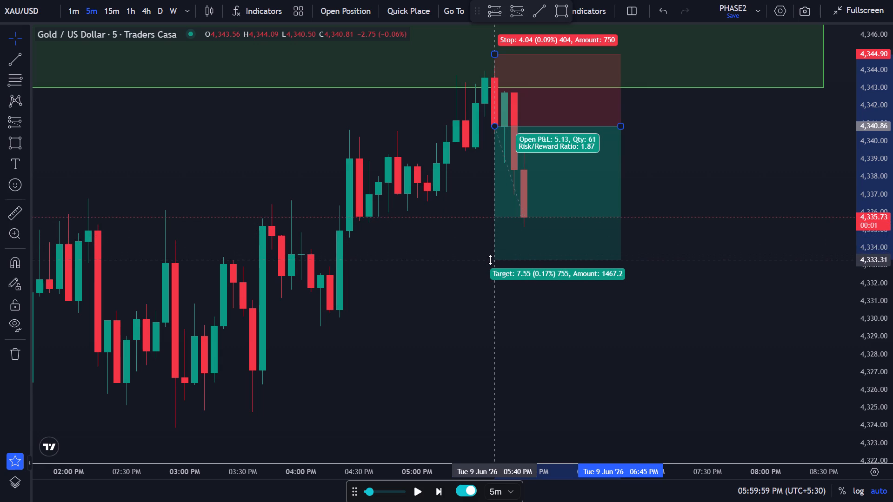
{"action": "left_click_drag", "start_coordinate": [490, 260], "coordinate": [491, 269]}
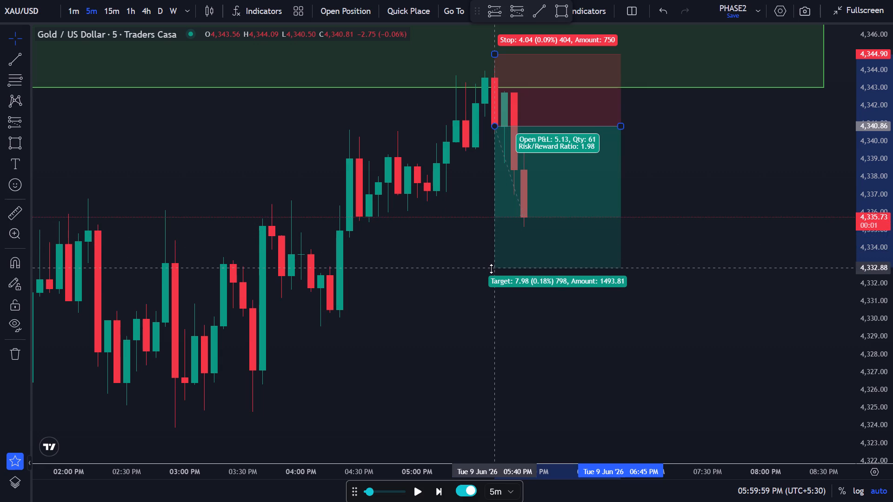
{"action": "left_click_drag", "start_coordinate": [491, 269], "coordinate": [491, 270]}
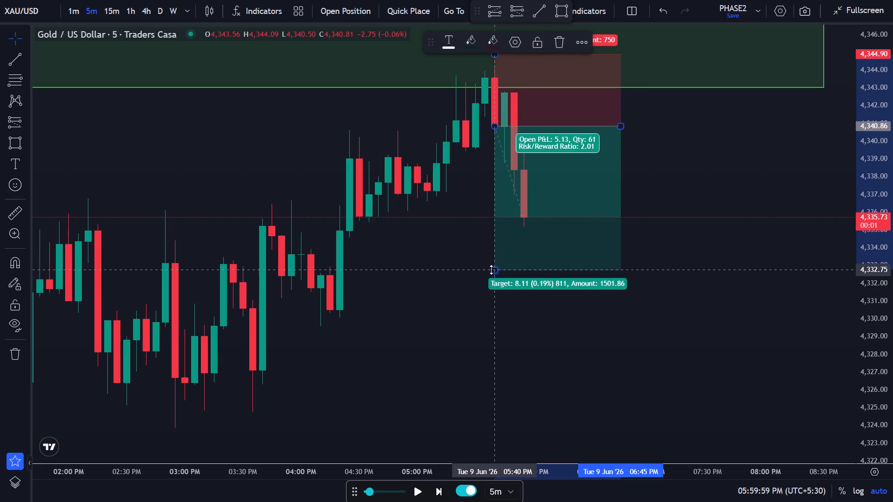
{"action": "left_click", "coordinate": [664, 215]}
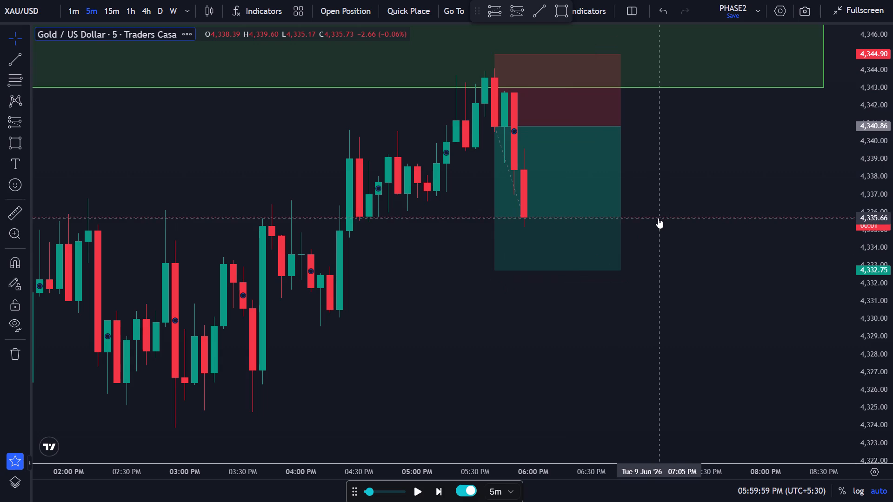
Advance the replay on the 5-minute chart to 9 June, 6:54:59 PM.
{"action": "left_click", "coordinate": [437, 500]}
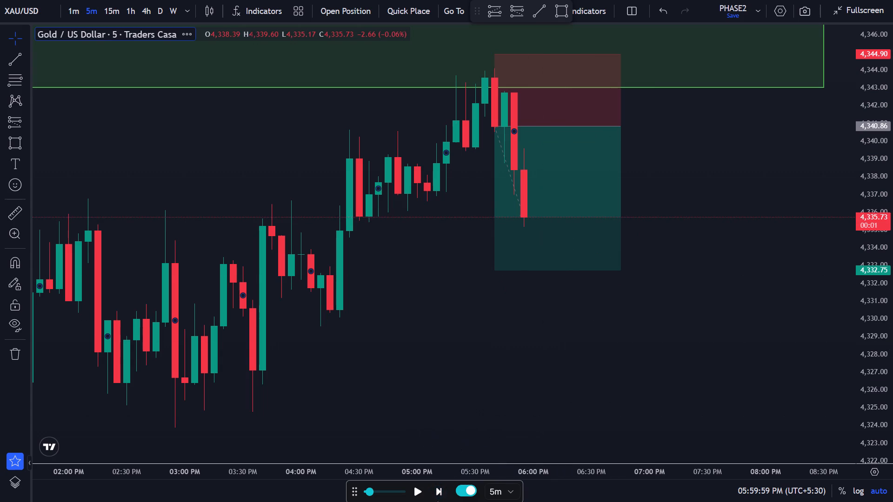
{"action": "left_click", "coordinate": [437, 501]}
{"action": "left_click", "coordinate": [440, 494]}
{"action": "triple_click", "coordinate": [440, 494]}
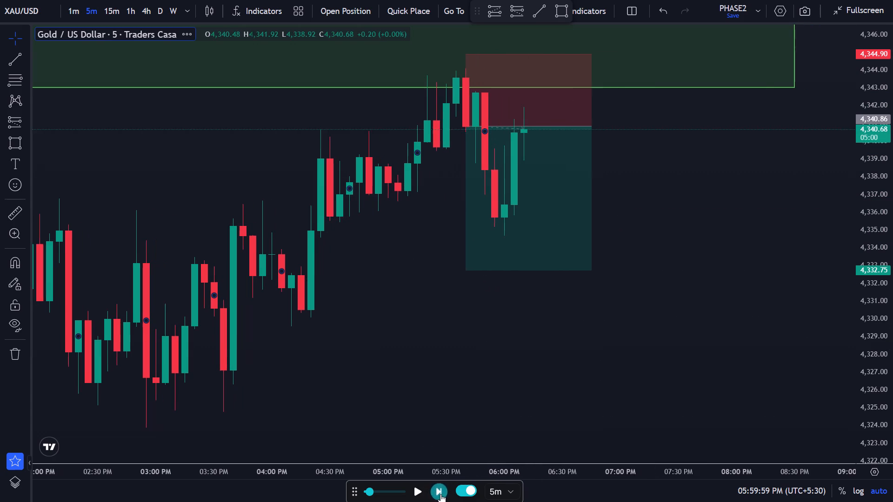
{"action": "triple_click", "coordinate": [440, 494]}
{"action": "triple_click", "coordinate": [440, 494]}
{"action": "left_click", "coordinate": [440, 494]}
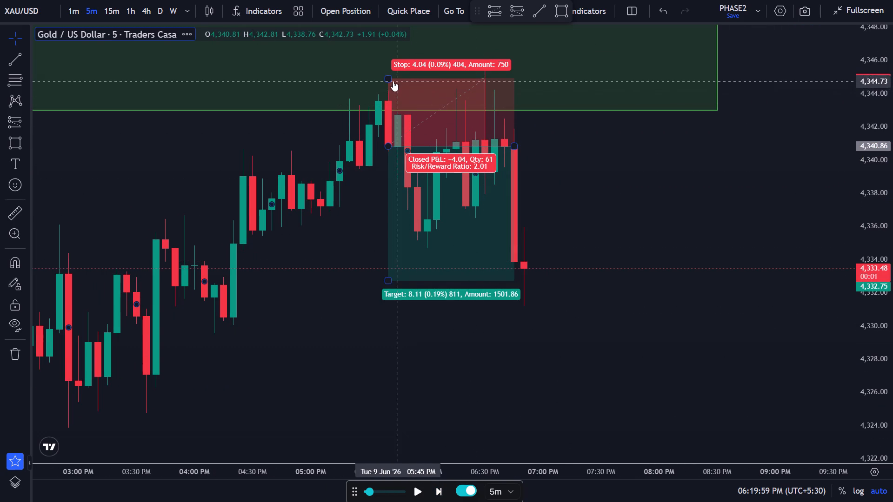
Raise the short position's stop to about 4,345.64.
{"action": "left_click_drag", "start_coordinate": [391, 79], "coordinate": [394, 66]}
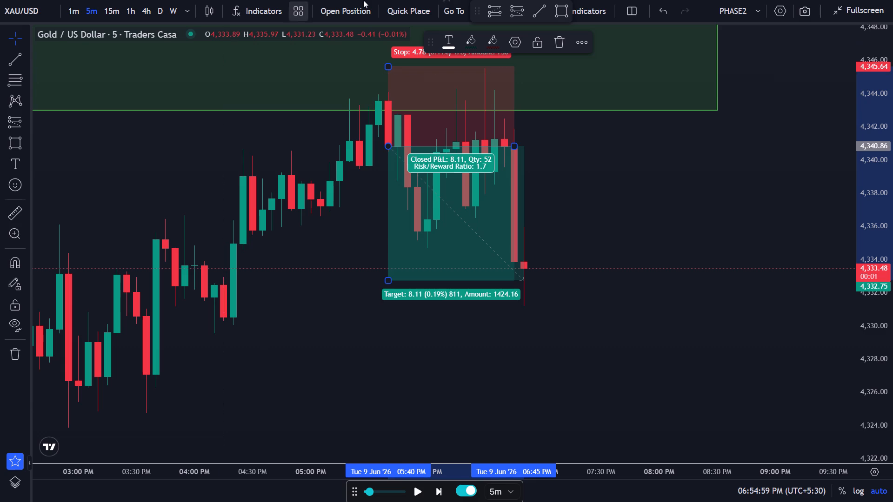
Minimize the browser out of fullscreen and launch Kuro from the desktop.
{"action": "left_click", "coordinate": [850, 8]}
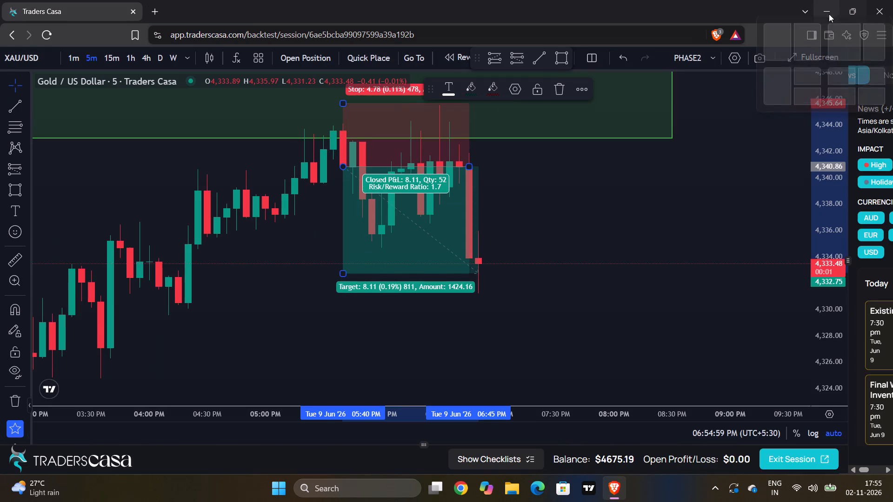
{"action": "left_click", "coordinate": [826, 13]}
{"action": "double_click", "coordinate": [68, 59]}
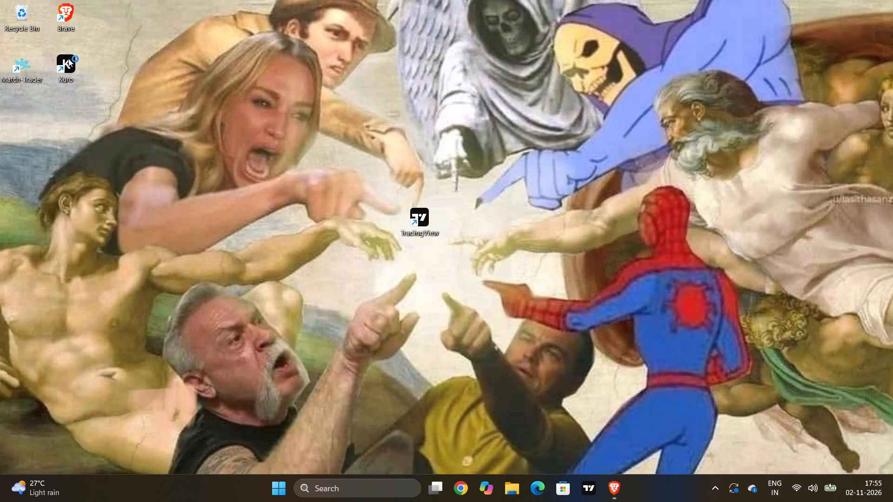
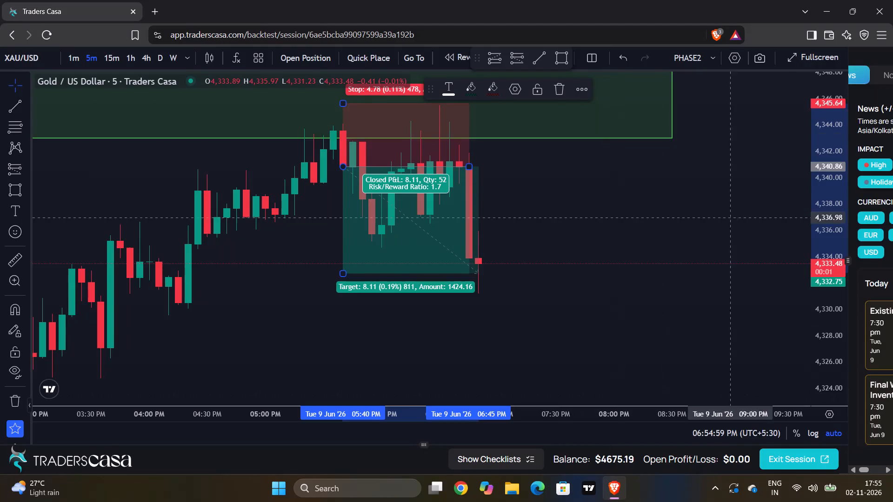
Switch the XAU/USD replay chart back to fullscreen view.
{"action": "left_click", "coordinate": [812, 57]}
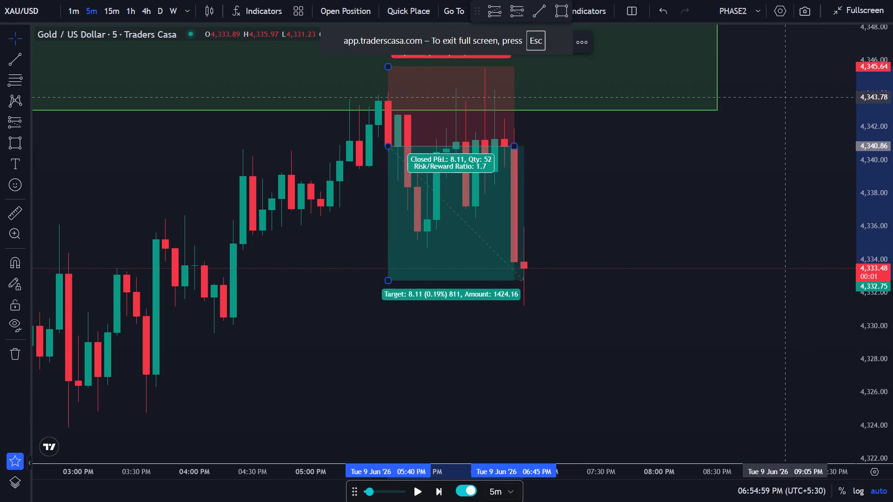
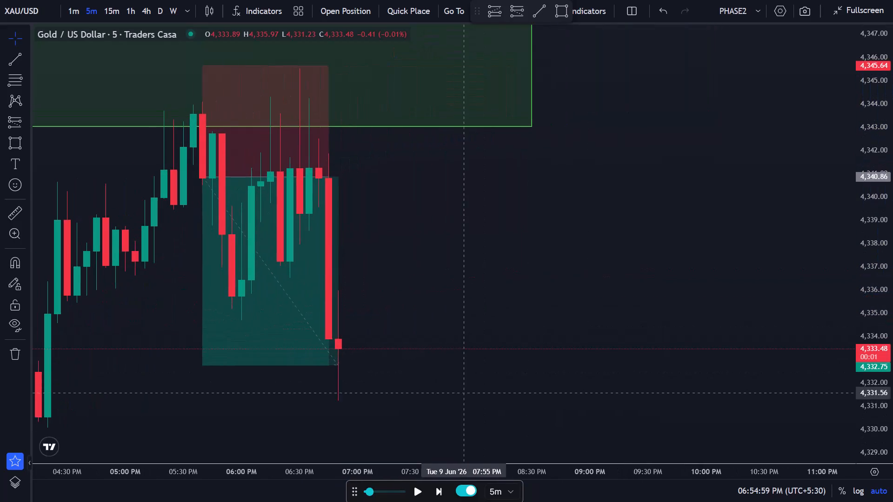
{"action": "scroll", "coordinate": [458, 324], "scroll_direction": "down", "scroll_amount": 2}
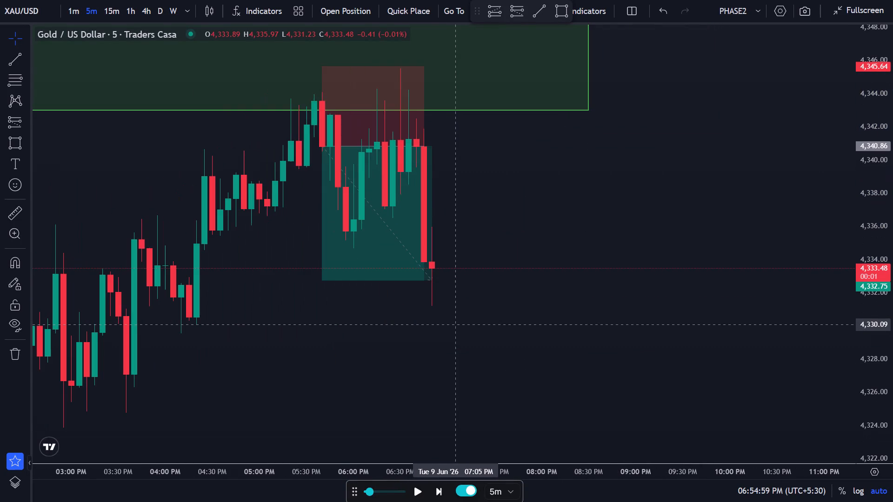
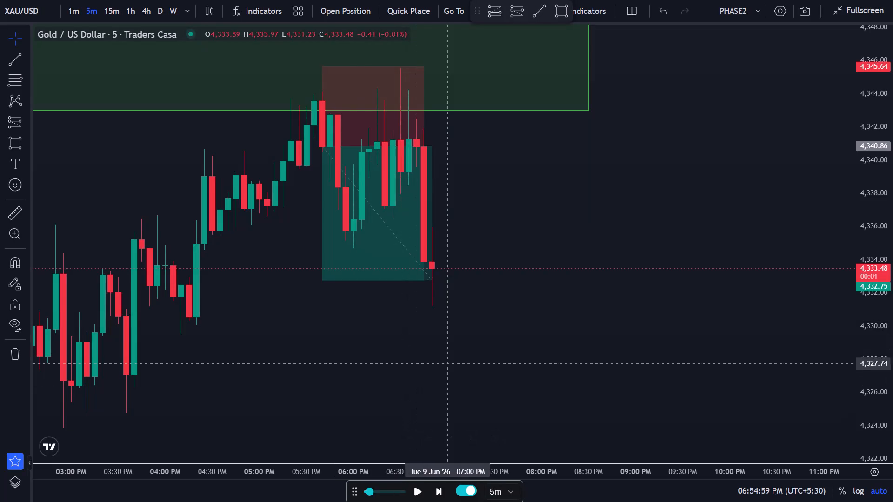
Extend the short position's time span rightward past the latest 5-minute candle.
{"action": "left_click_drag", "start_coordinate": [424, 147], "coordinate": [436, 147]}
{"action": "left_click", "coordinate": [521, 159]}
Switch the XAU/USD chart to the 15-minute timeframe.
{"action": "left_click_drag", "start_coordinate": [519, 232], "coordinate": [518, 161]}
{"action": "left_click_drag", "start_coordinate": [521, 187], "coordinate": [644, 179]}
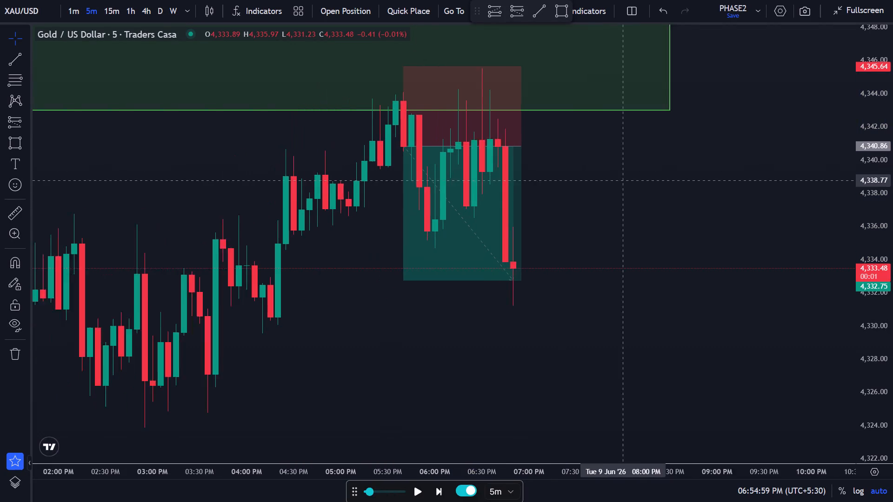
{"action": "left_click_drag", "start_coordinate": [644, 179], "coordinate": [647, 179]}
{"action": "scroll", "coordinate": [604, 222], "scroll_direction": "down", "scroll_amount": 3}
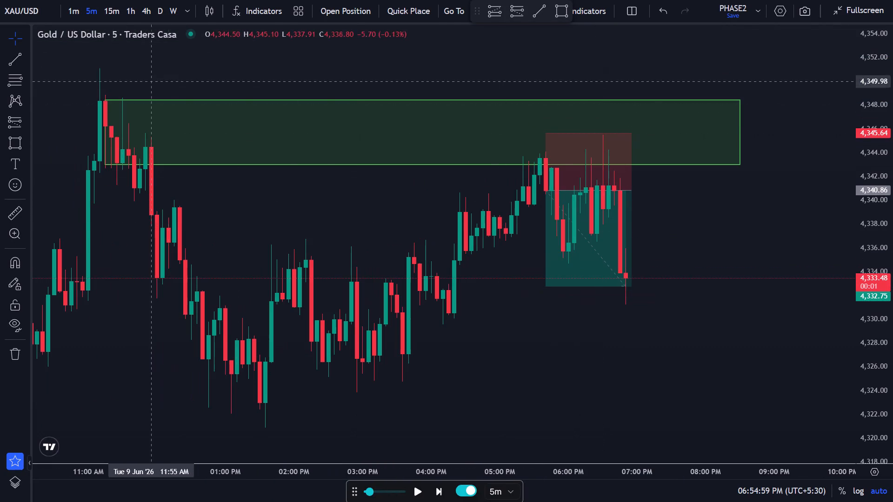
{"action": "left_click", "coordinate": [111, 15]}
Delete the short position drawn below the green zone.
{"action": "scroll", "coordinate": [640, 200], "scroll_direction": "up", "scroll_amount": 3}
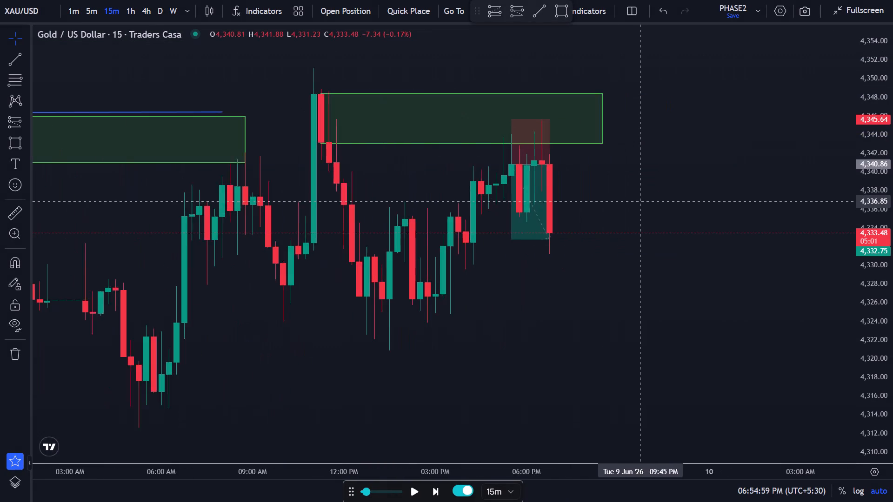
{"action": "scroll", "coordinate": [642, 201], "scroll_direction": "up", "scroll_amount": 3}
{"action": "left_click", "coordinate": [430, 251]}
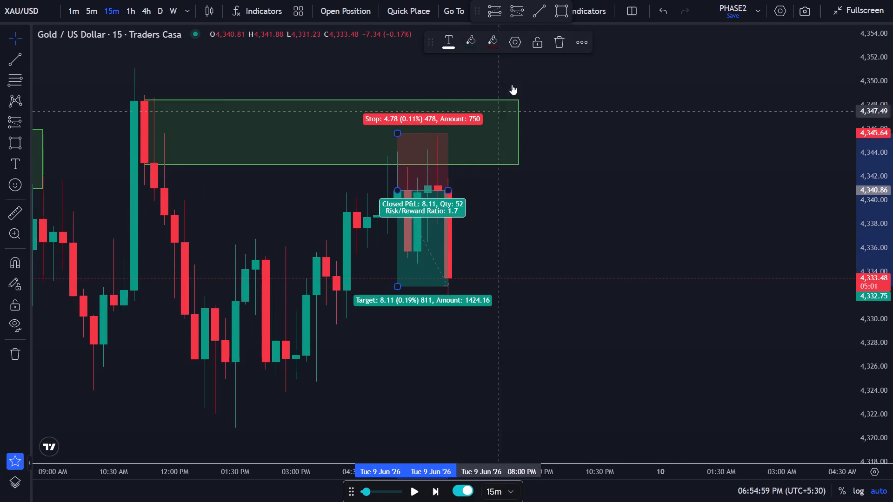
{"action": "left_click", "coordinate": [556, 47]}
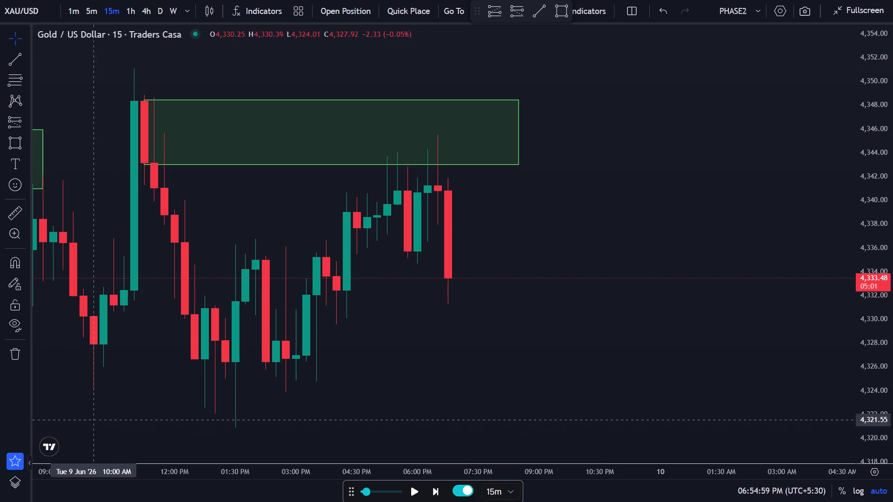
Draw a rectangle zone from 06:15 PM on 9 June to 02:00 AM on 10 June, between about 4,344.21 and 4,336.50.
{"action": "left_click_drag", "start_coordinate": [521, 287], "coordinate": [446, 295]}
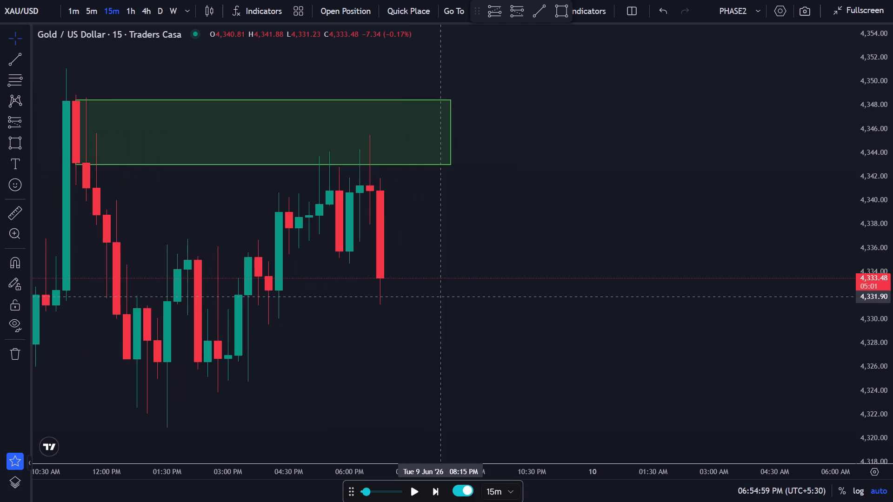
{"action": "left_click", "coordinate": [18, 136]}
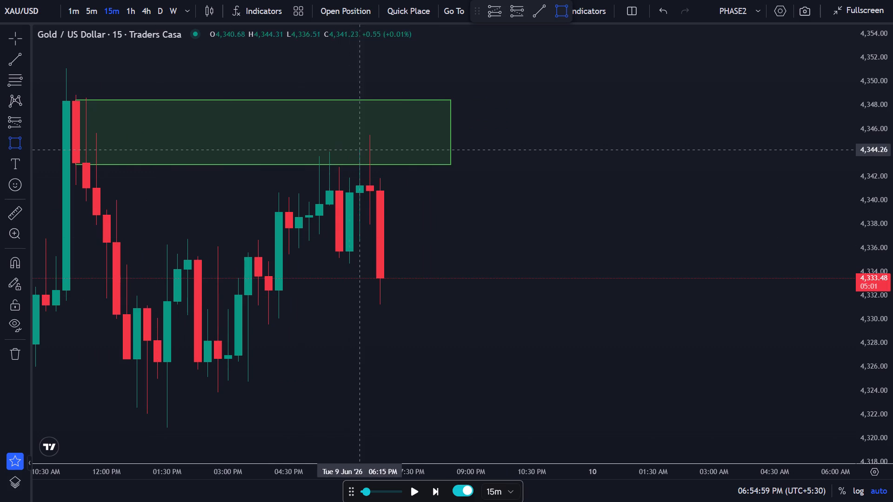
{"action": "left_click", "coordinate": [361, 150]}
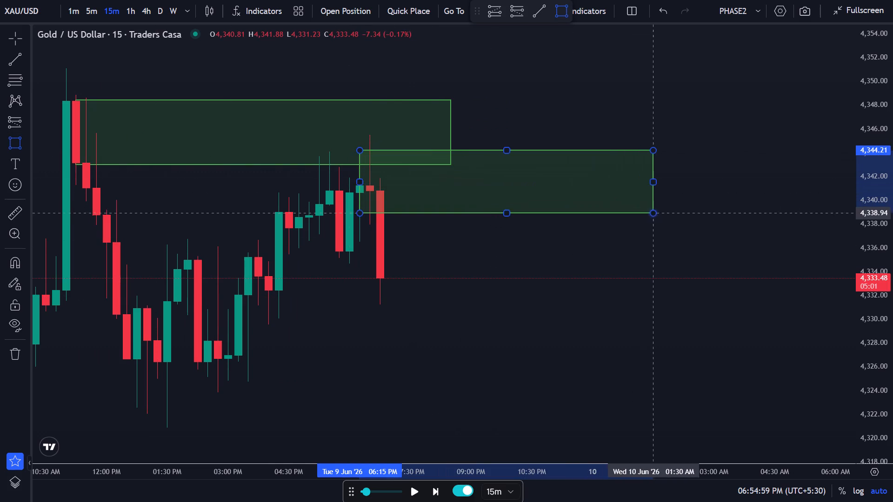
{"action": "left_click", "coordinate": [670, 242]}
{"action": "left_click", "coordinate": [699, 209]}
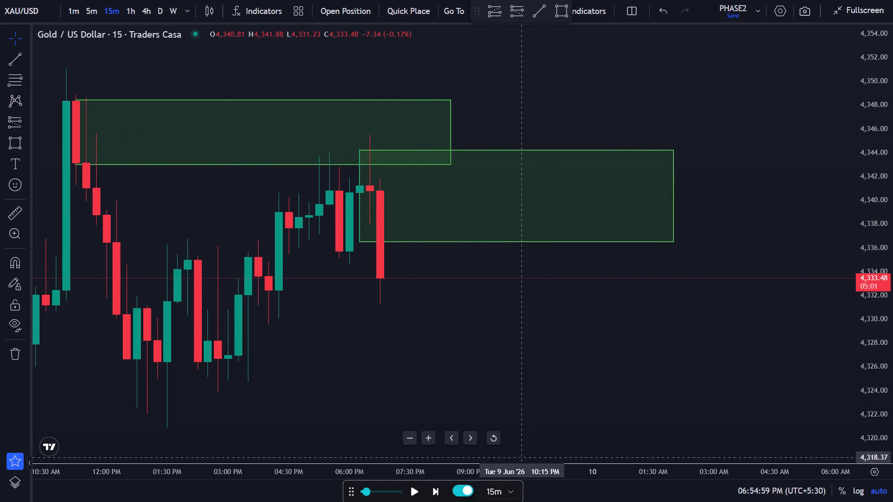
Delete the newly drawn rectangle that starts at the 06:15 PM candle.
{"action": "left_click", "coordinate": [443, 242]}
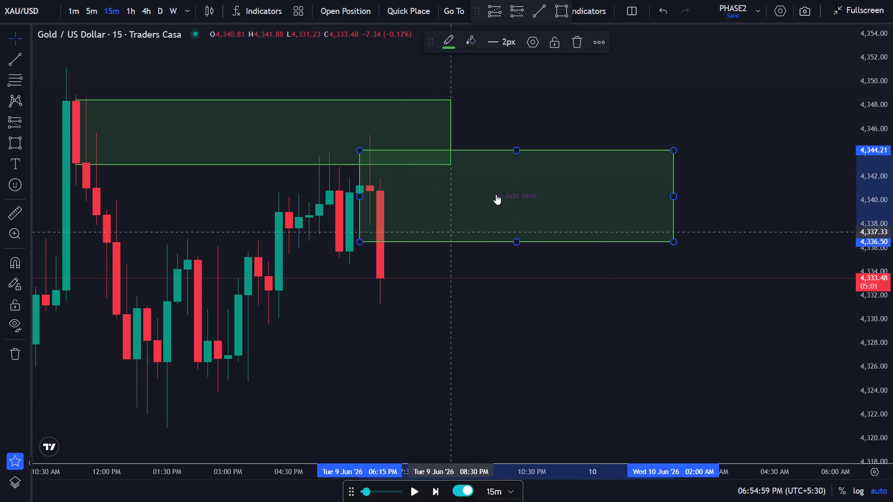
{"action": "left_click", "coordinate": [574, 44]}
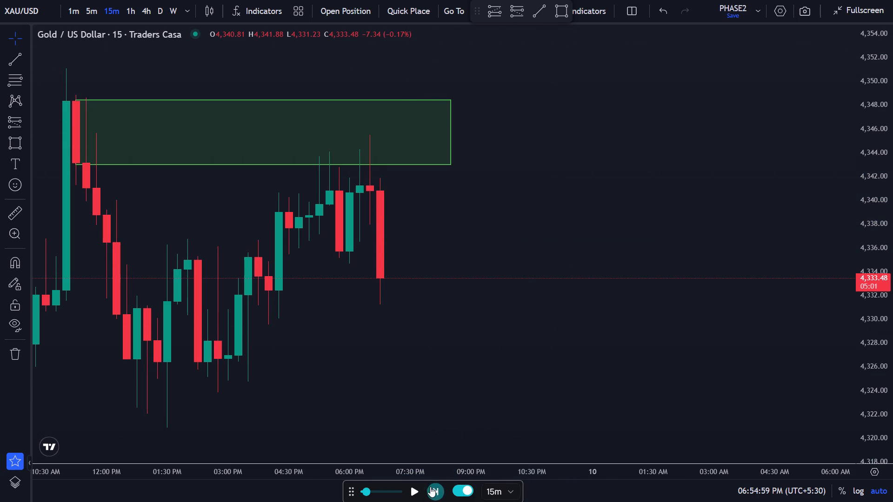
Advance the replay candle by candle to 07:59:59 PM on the 15-minute chart.
{"action": "triple_click", "coordinate": [430, 487]}
{"action": "double_click", "coordinate": [431, 487]}
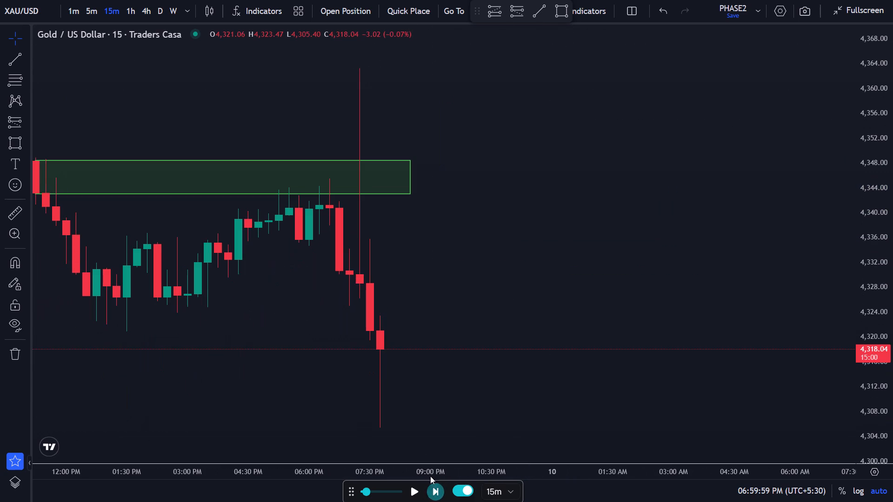
Examine the 15-minute price action across the earlier green zones and the latest candles.
{"action": "left_click_drag", "start_coordinate": [472, 284], "coordinate": [472, 284]}
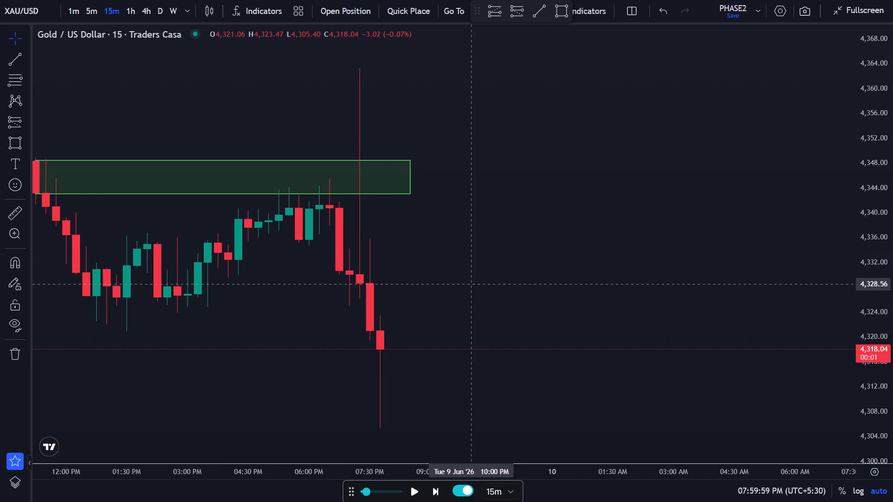
{"action": "left_click_drag", "start_coordinate": [472, 284], "coordinate": [672, 266]}
{"action": "scroll", "coordinate": [672, 266], "scroll_direction": "down", "scroll_amount": 4}
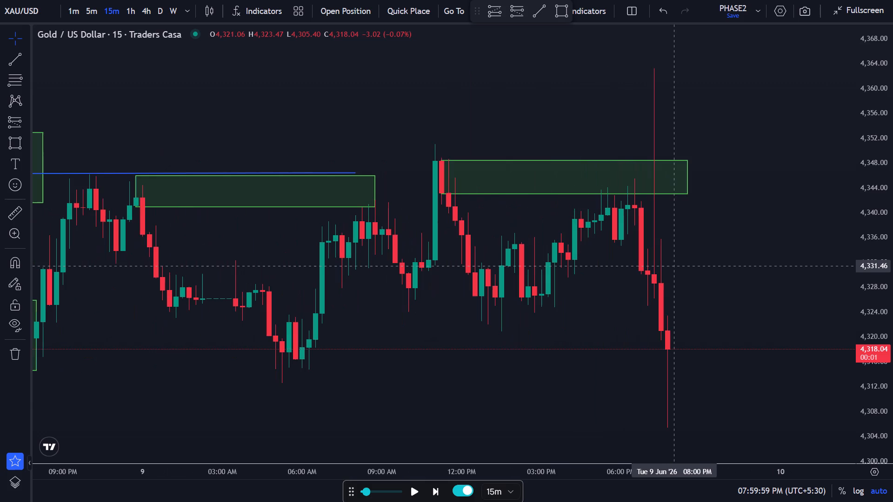
{"action": "scroll", "coordinate": [672, 266], "scroll_direction": "up", "scroll_amount": 6}
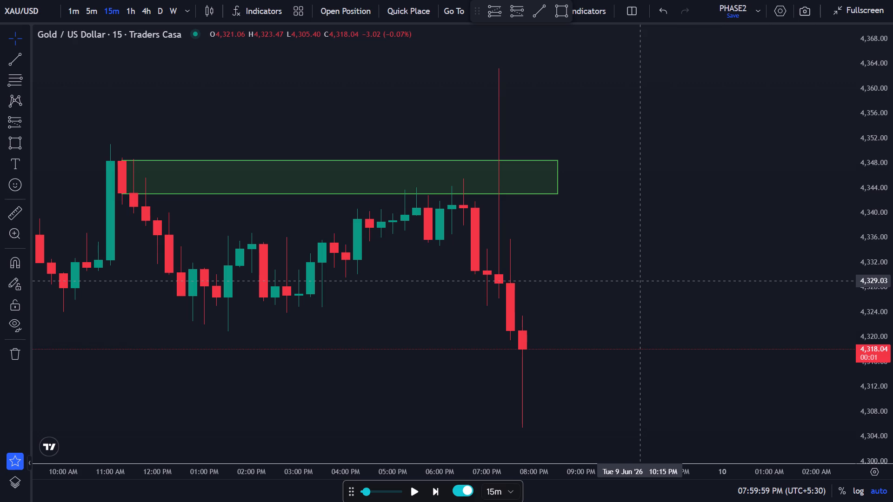
{"action": "left_click_drag", "start_coordinate": [583, 282], "coordinate": [473, 291]}
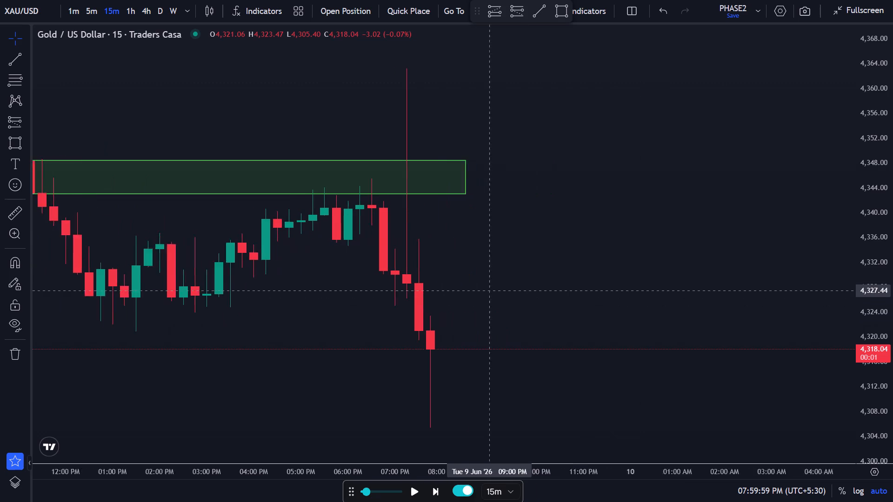
{"action": "left_click_drag", "start_coordinate": [473, 291], "coordinate": [435, 292]}
{"action": "left_click_drag", "start_coordinate": [400, 291], "coordinate": [595, 297]}
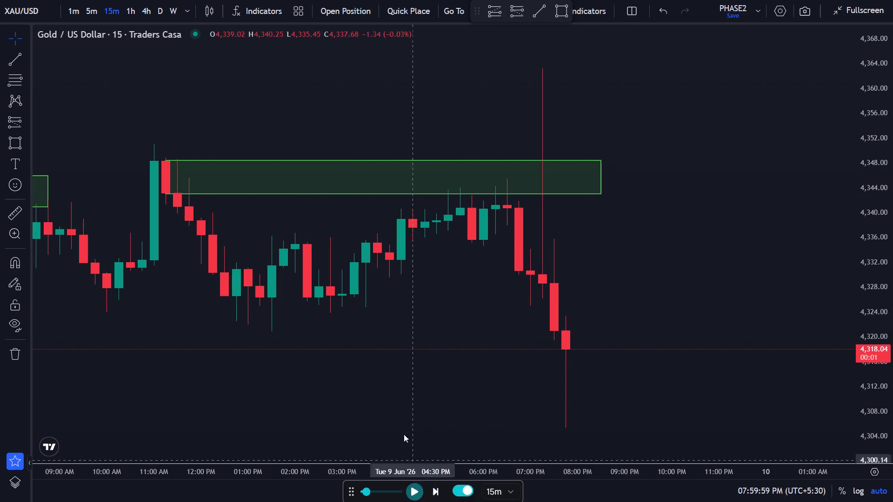
{"action": "left_click_drag", "start_coordinate": [755, 147], "coordinate": [613, 165]}
{"action": "scroll", "coordinate": [610, 166], "scroll_direction": "down", "scroll_amount": 2}
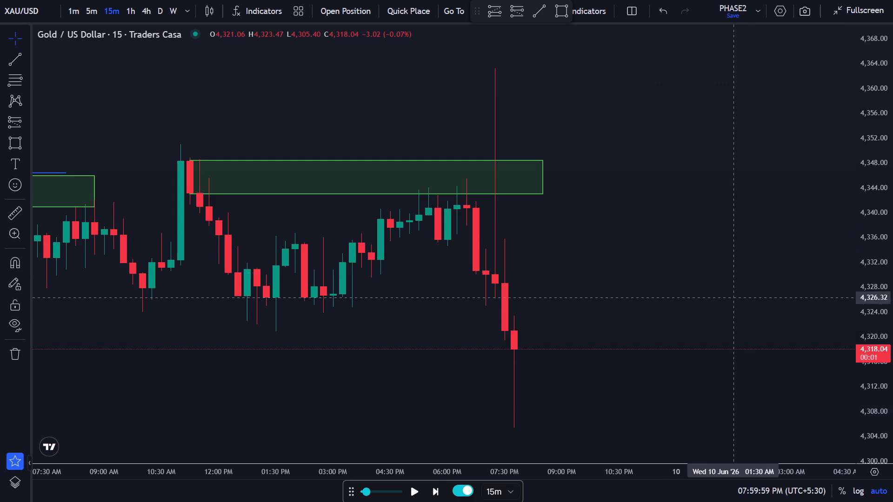
Draw a rectangle zone from the 06:15 PM candle to about 10:30 PM, between about 4,344.09 and 4,336.5.
{"action": "left_click_drag", "start_coordinate": [735, 302], "coordinate": [649, 304]}
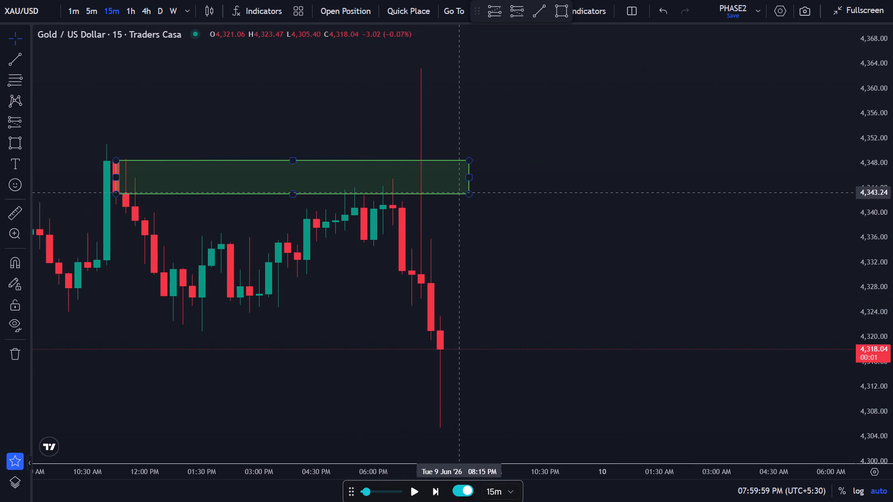
{"action": "left_click", "coordinate": [21, 146]}
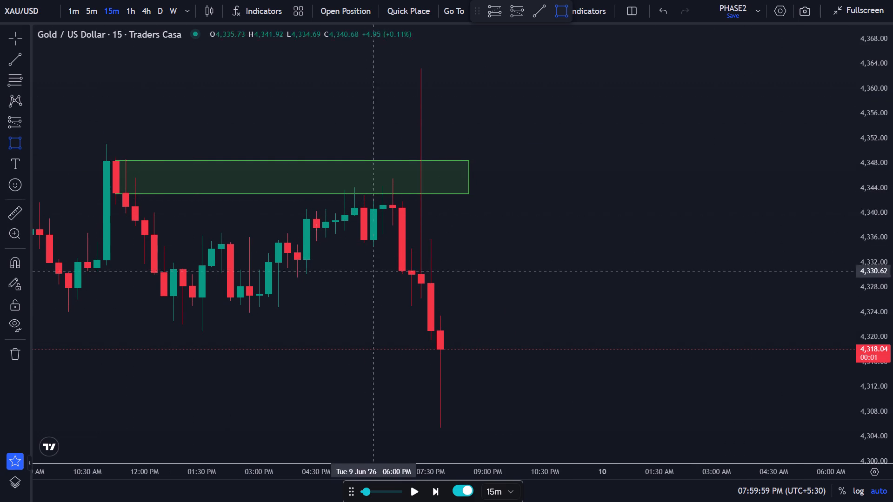
{"action": "left_click", "coordinate": [386, 187]}
{"action": "left_click", "coordinate": [541, 234]}
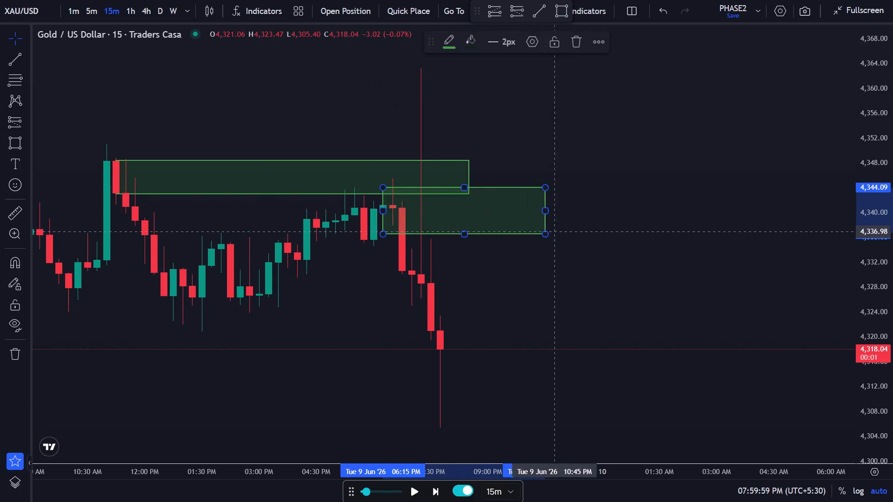
{"action": "left_click", "coordinate": [592, 228]}
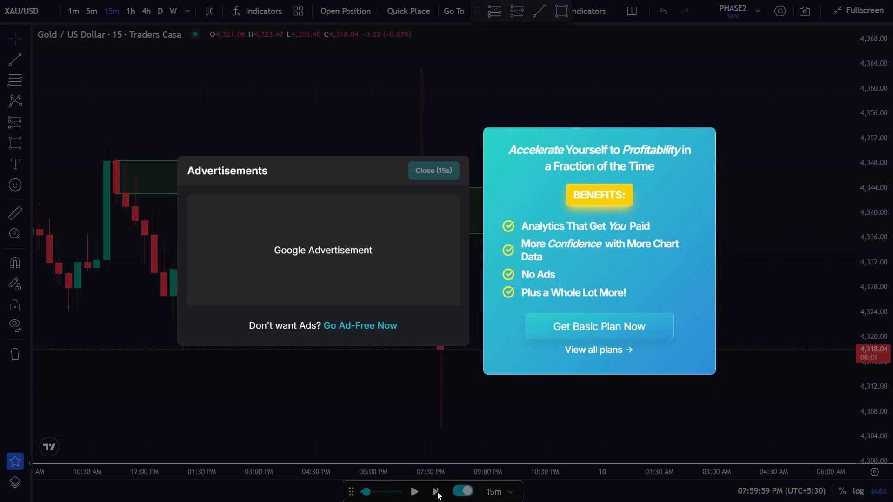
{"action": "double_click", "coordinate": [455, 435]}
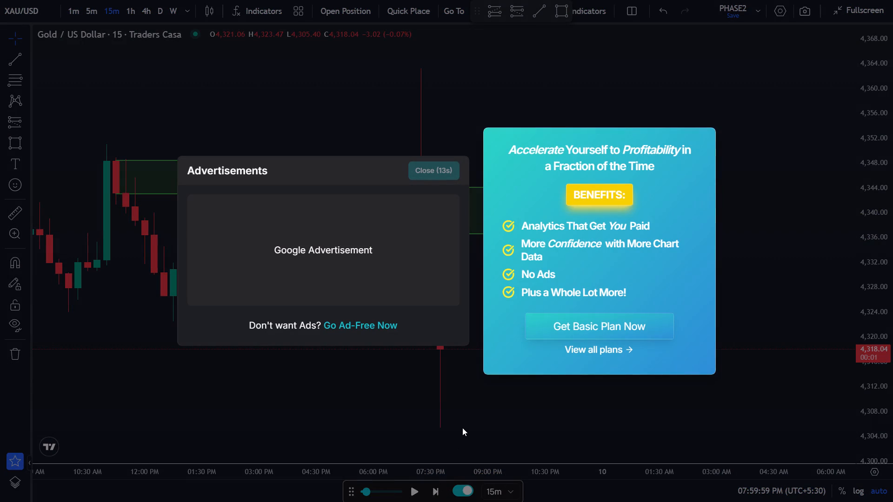
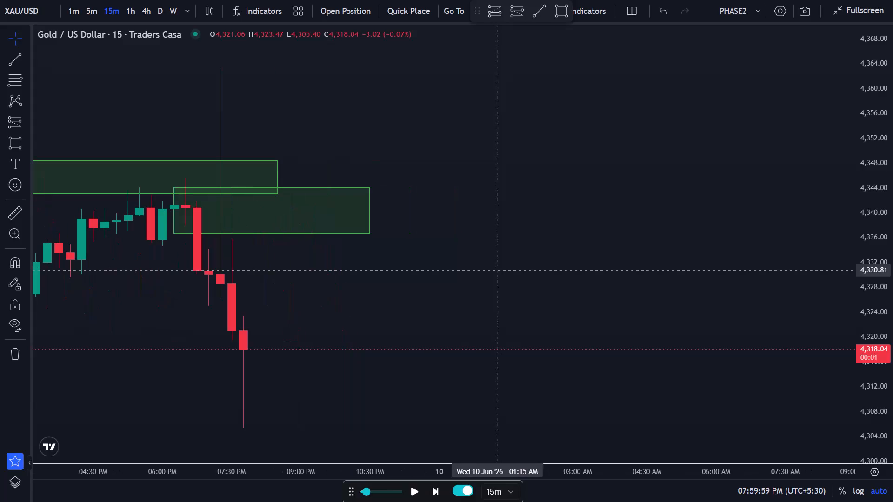
Advance the 15-minute replay candle by candle from 07:59:59 PM to 10:14:59 PM.
{"action": "left_click_drag", "start_coordinate": [412, 294], "coordinate": [521, 309]}
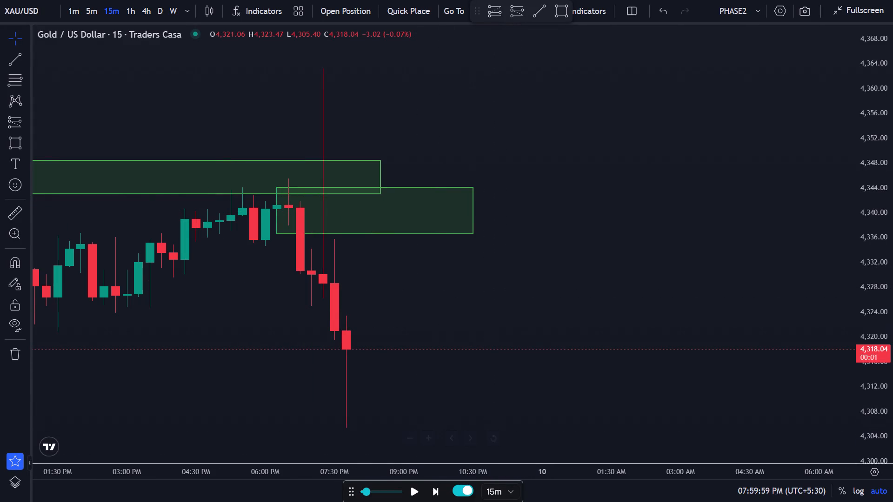
{"action": "triple_click", "coordinate": [430, 491]}
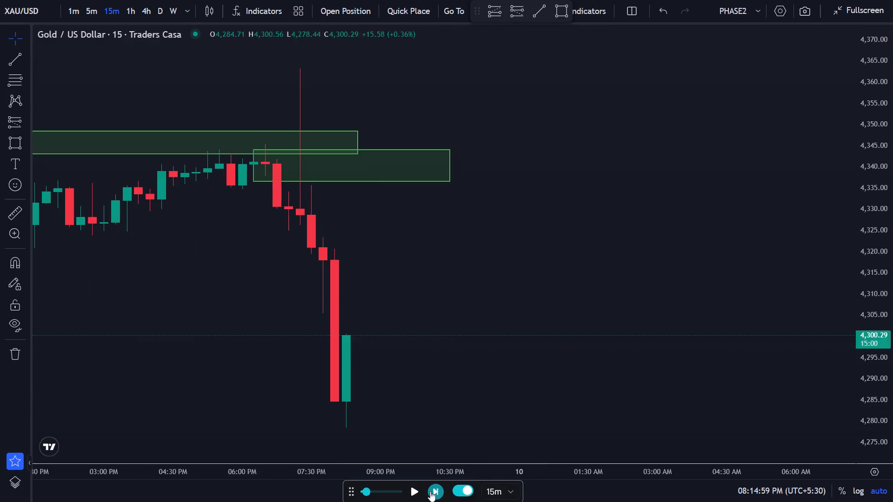
{"action": "double_click", "coordinate": [430, 491]}
{"action": "triple_click", "coordinate": [430, 491]}
{"action": "left_click", "coordinate": [430, 491]}
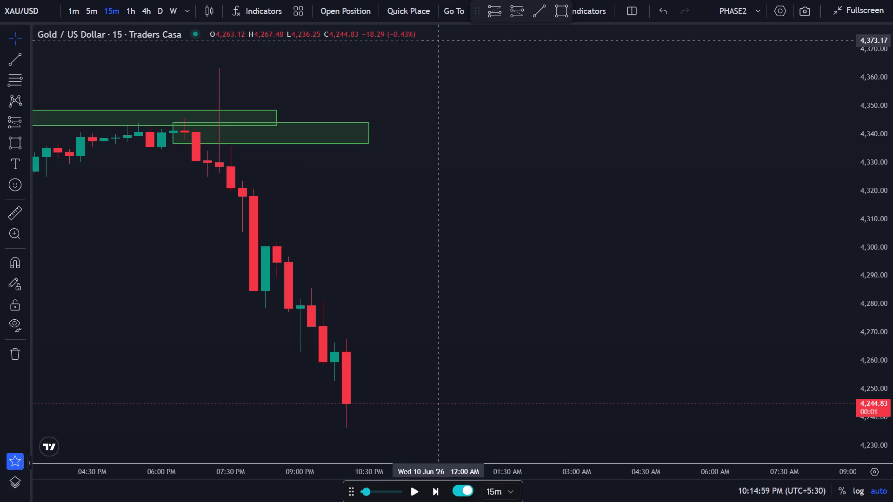
Exit the chart's full-screen view and minimize the browser to reach the desktop.
{"action": "left_click", "coordinate": [441, 40]}
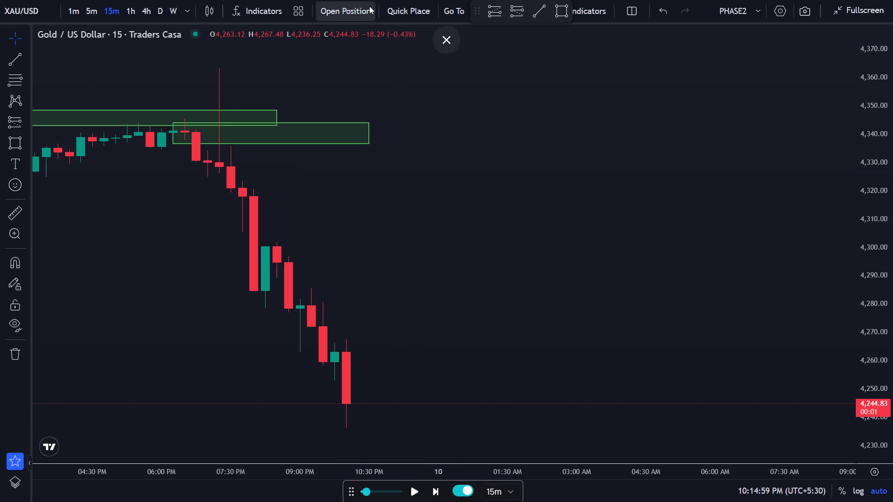
{"action": "left_click", "coordinate": [447, 40]}
{"action": "left_click", "coordinate": [832, 11]}
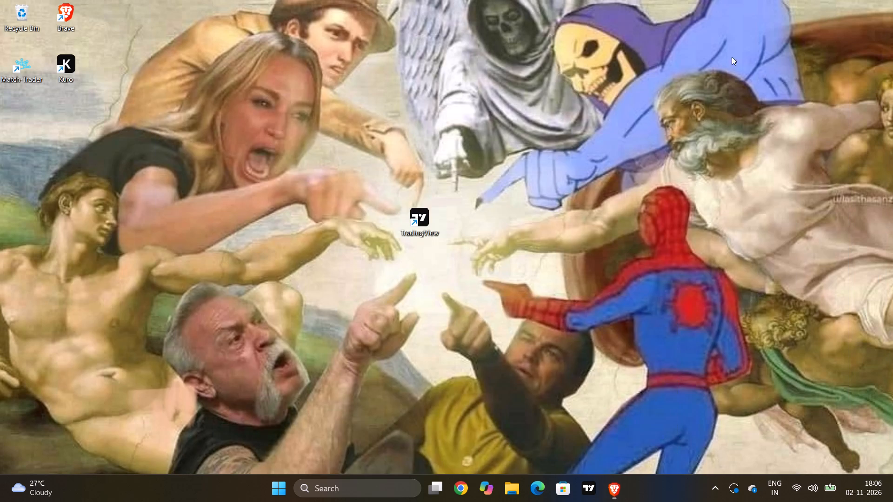
Launch the Kuro application from the desktop.
{"action": "double_click", "coordinate": [75, 65]}
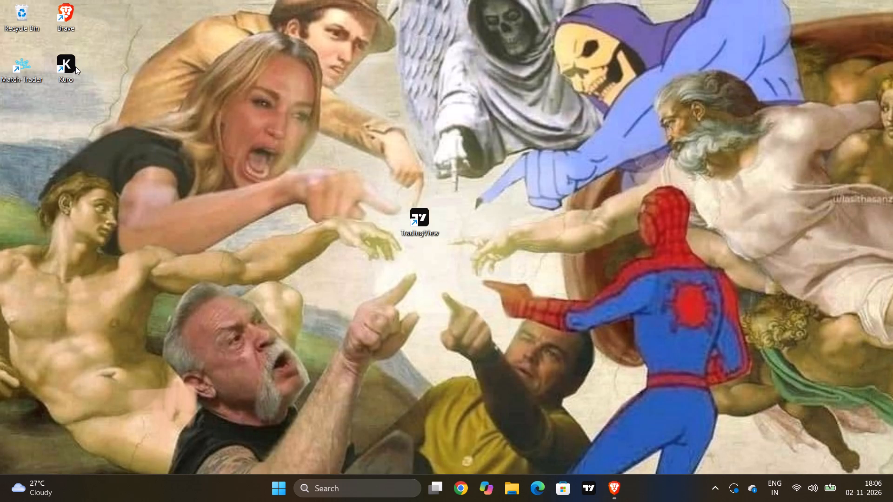